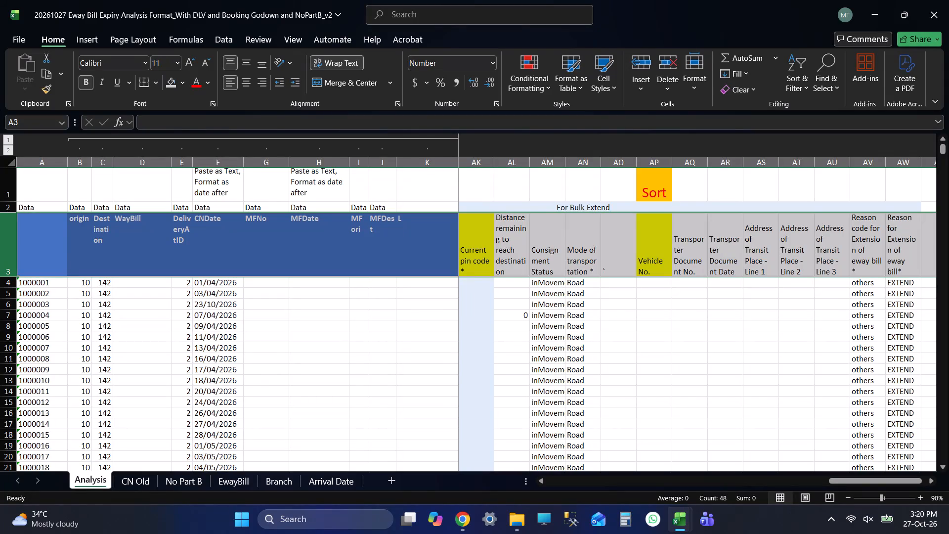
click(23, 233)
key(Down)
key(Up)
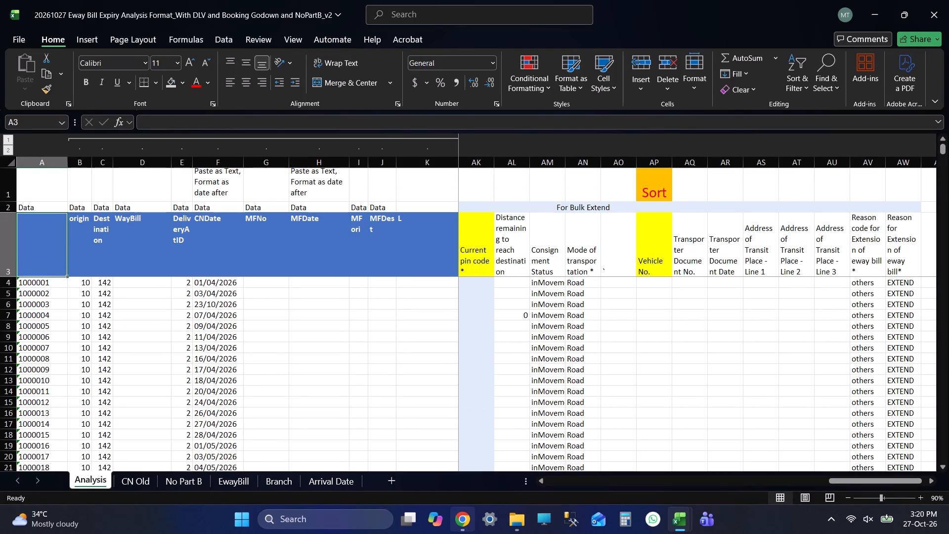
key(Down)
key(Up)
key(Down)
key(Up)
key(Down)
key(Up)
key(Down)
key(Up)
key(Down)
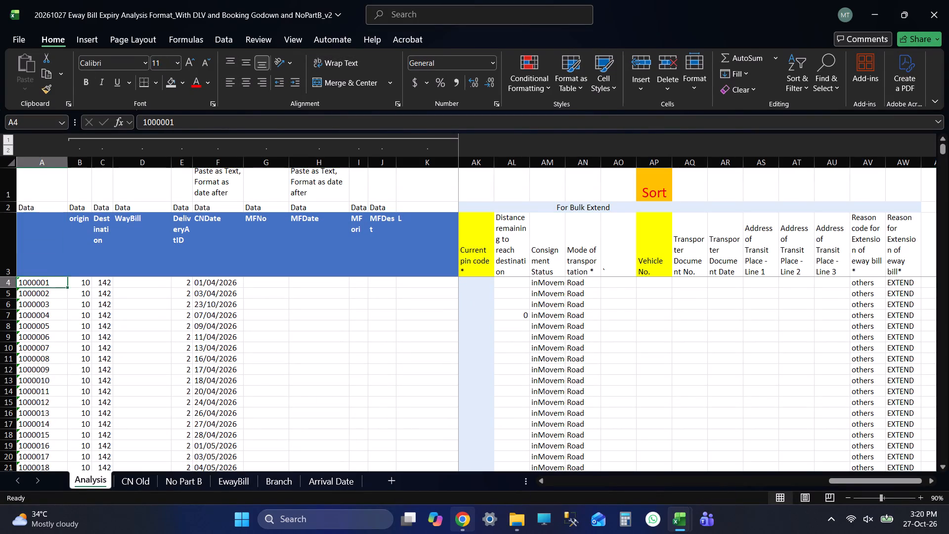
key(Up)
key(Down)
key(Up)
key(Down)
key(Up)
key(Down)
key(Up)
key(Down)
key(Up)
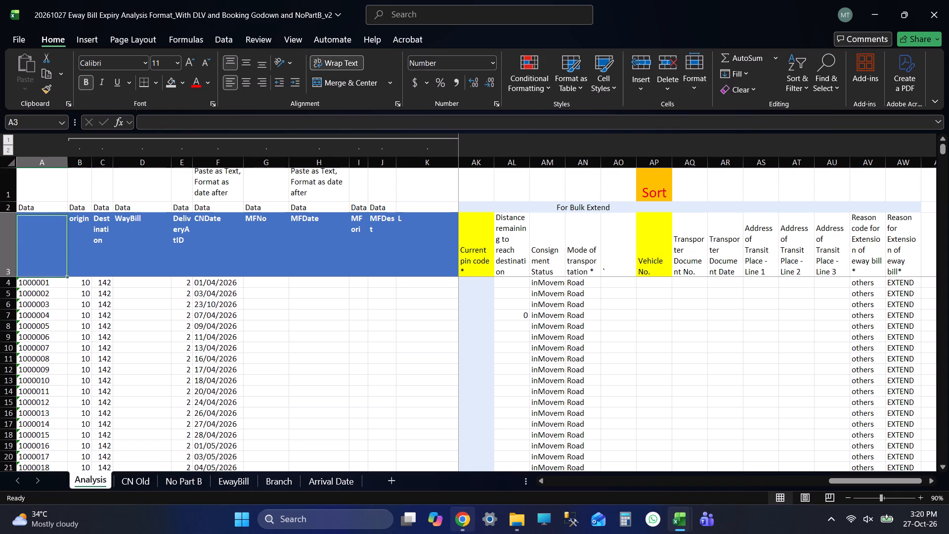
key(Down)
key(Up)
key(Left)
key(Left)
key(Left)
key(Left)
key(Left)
Clear the old data in columns A to K of the Analysis sheet, from row 4 down to the last record.
key(Down)
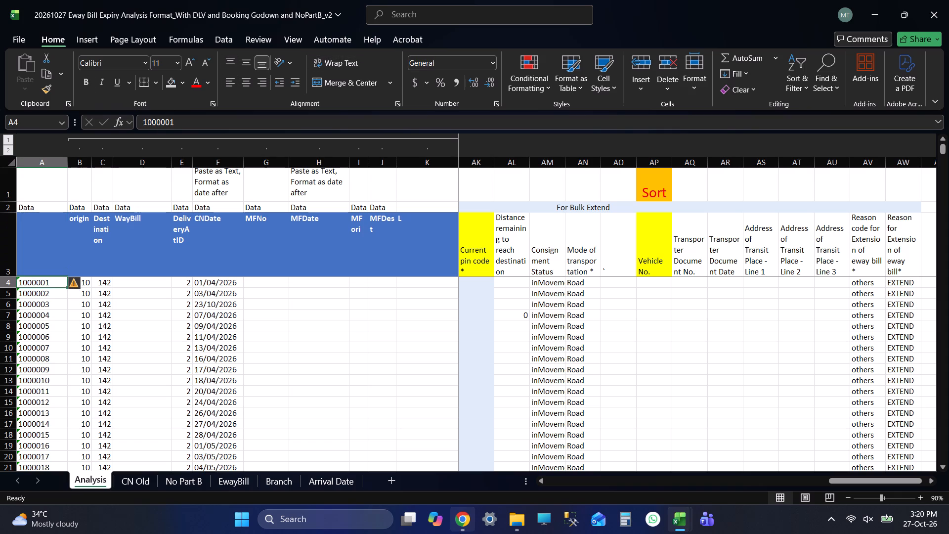
key(Left)
key(Left)
key(Left)
key(shift+Right)
key(shift+Right)
key(shift+Right)
key(shift+Right)
key(shift+Right)
key(shift+Right)
key(shift+Right)
key(shift+Right)
key(shift+Right)
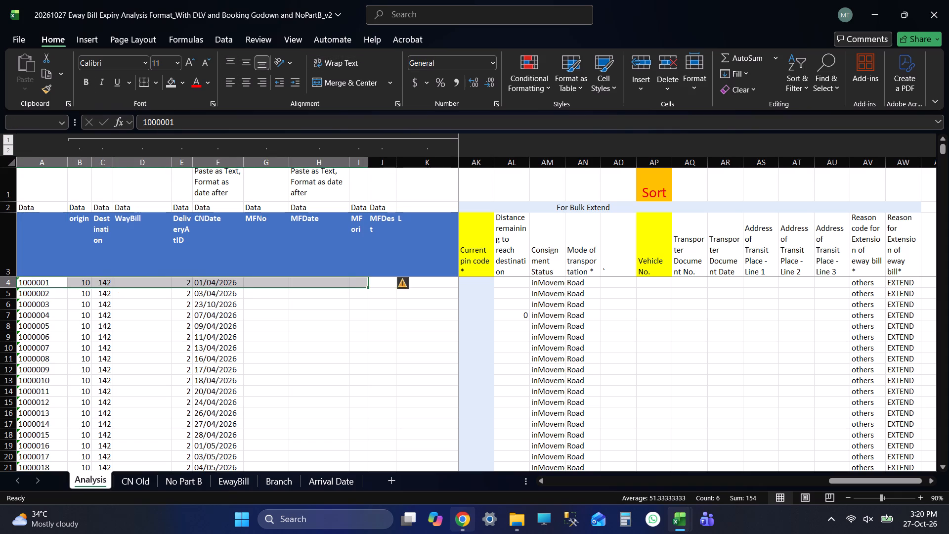
key(shift+Right)
key(ctrl+shift+Down)
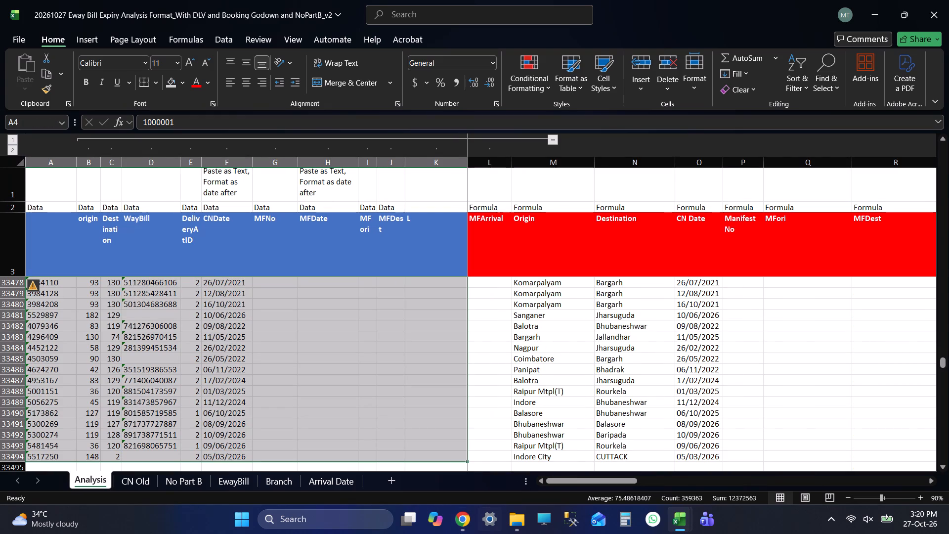
scroll(657, 380, down, 2)
key(Delete)
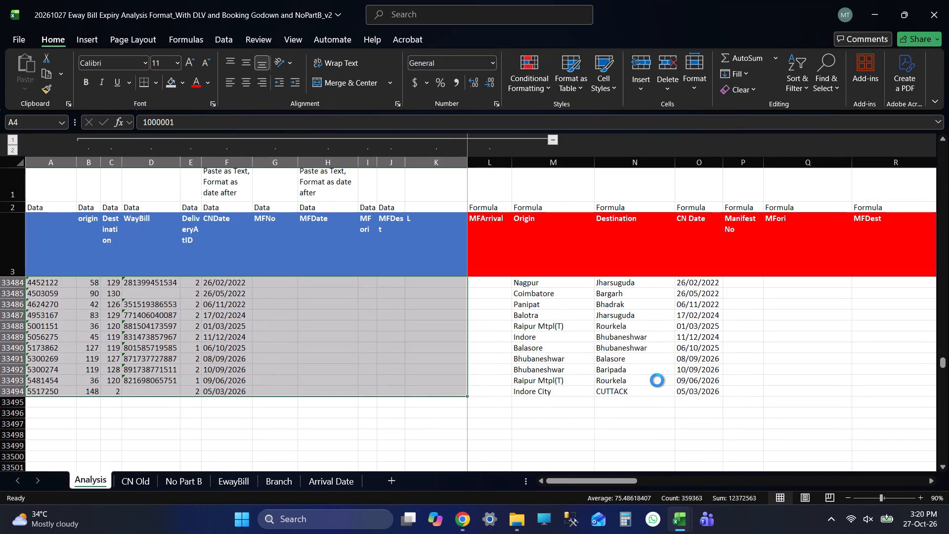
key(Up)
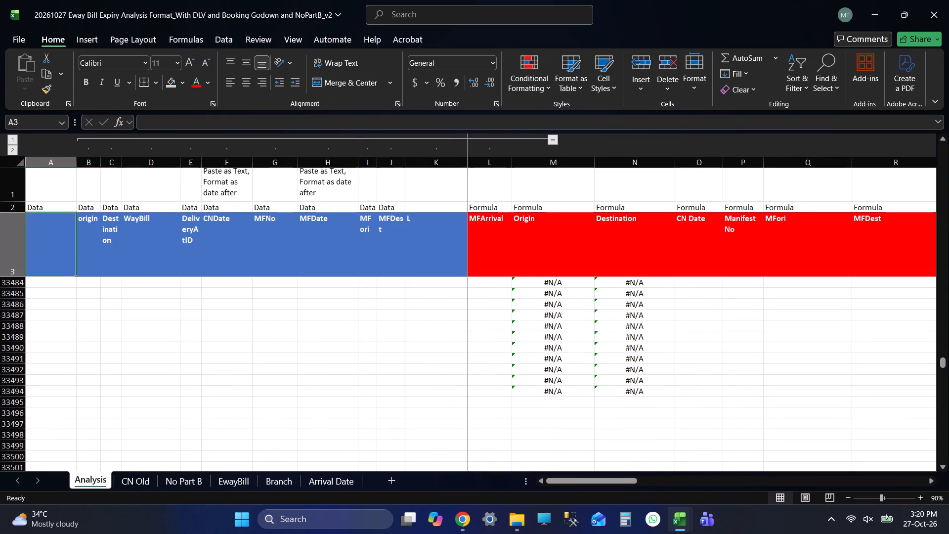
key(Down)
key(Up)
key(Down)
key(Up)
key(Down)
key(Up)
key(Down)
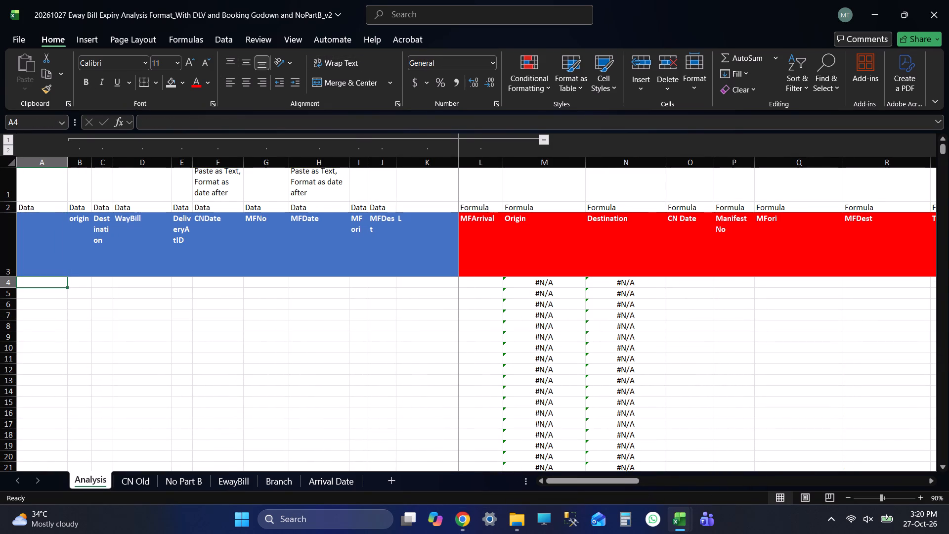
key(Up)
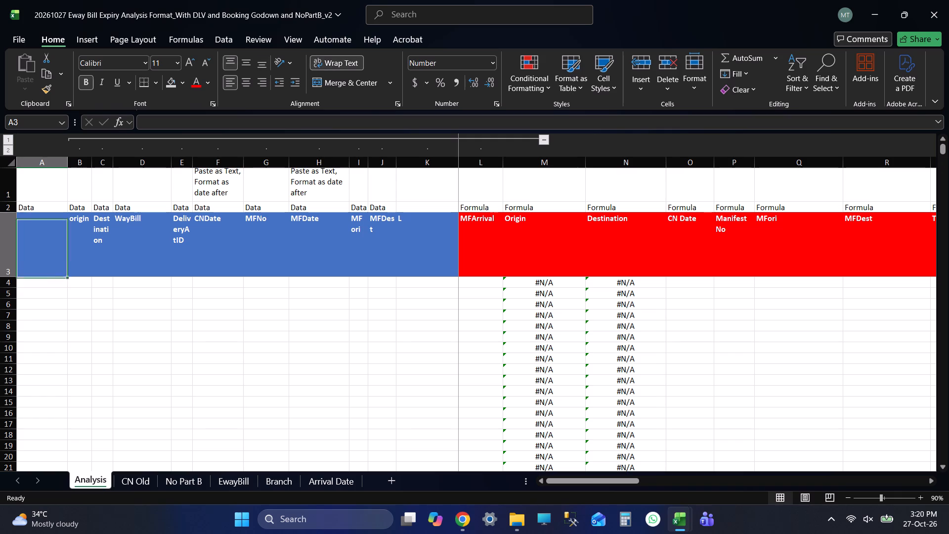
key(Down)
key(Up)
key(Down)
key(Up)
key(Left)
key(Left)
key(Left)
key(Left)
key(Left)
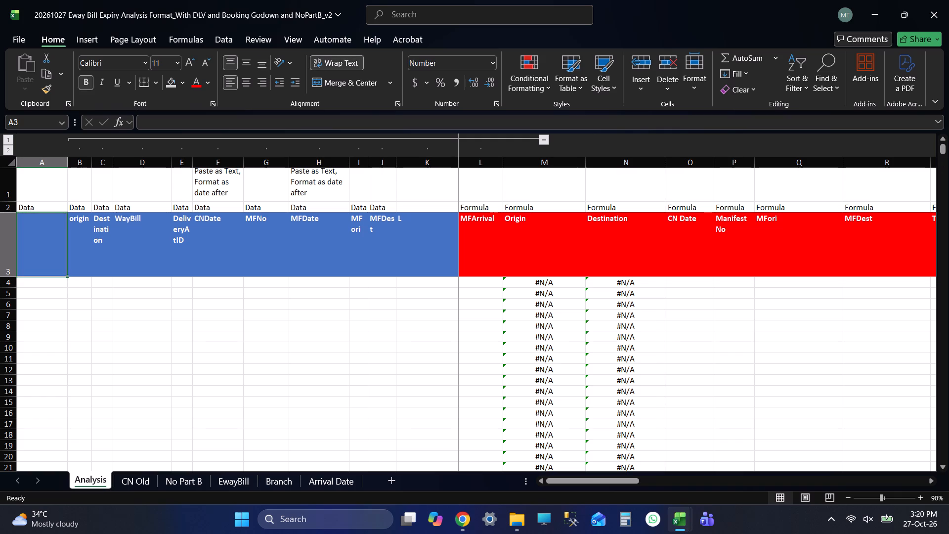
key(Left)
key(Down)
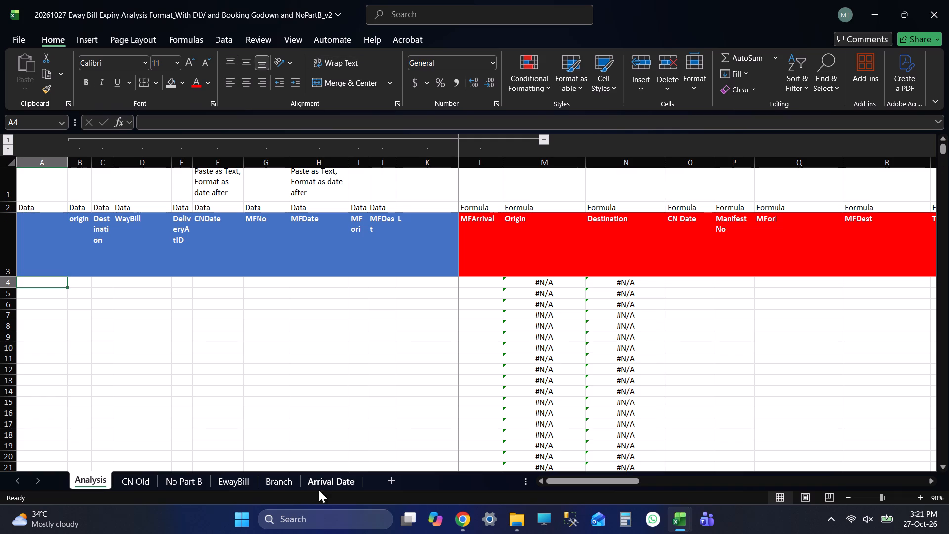
Clear all records from row 3 down on the No Part B sheet, from Eway Bill Number through Extended times.
click(175, 480)
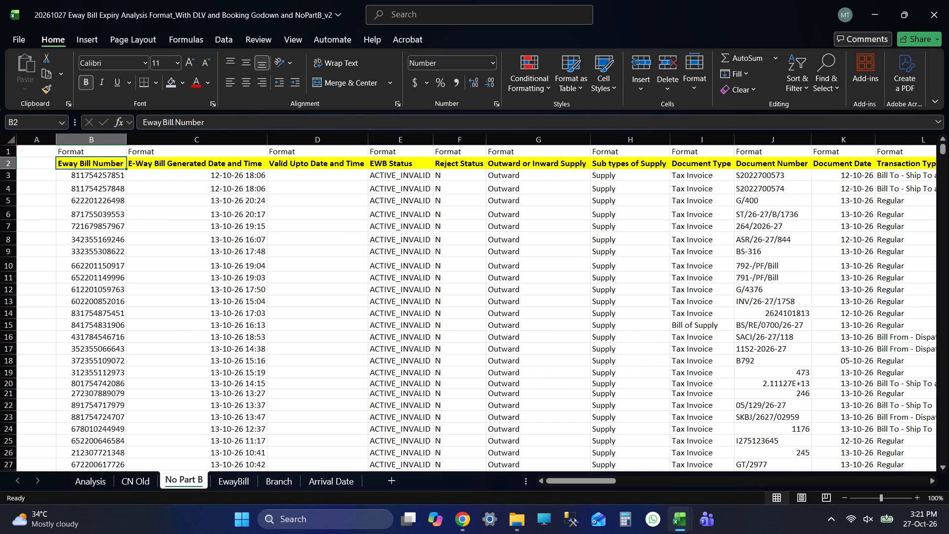
key(Down)
key(ctrl+shift+Right)
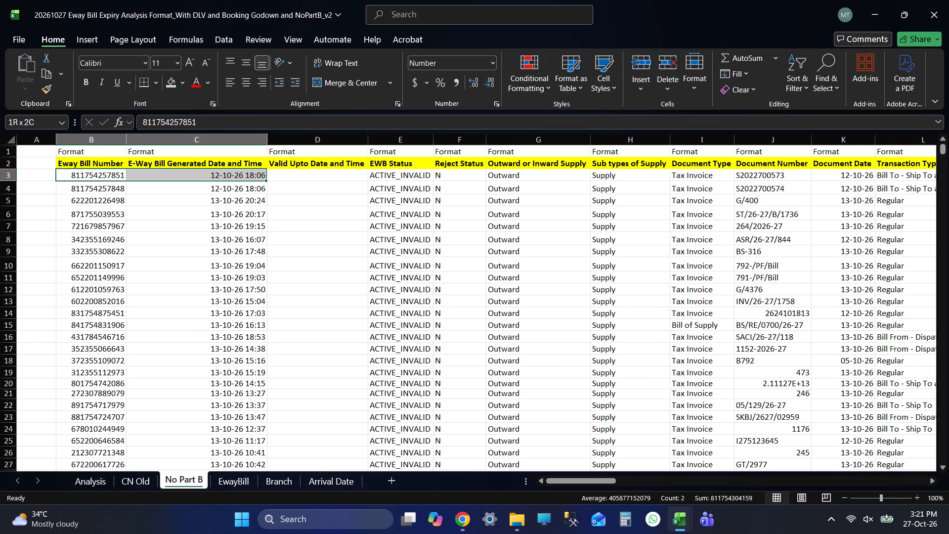
key(ctrl+shift+Right)
key(ctrl+shift+Right)
key(ctrl+shift+Right)
key(ctrl+shift+Right)
key(ctrl+shift+Right)
key(ctrl+shift+Right)
key(ctrl+shift+Right)
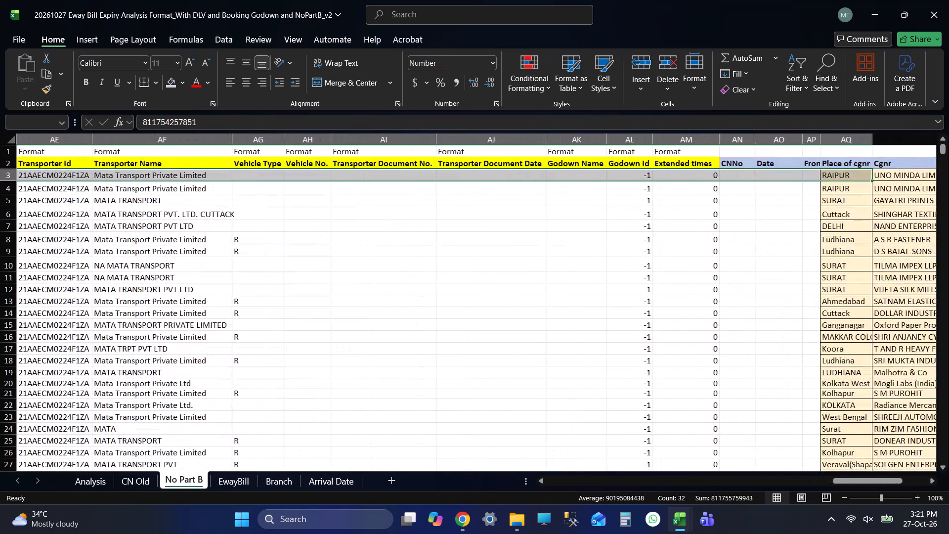
key(ctrl+shift+Left)
key(ctrl+shift+Down)
key(Delete)
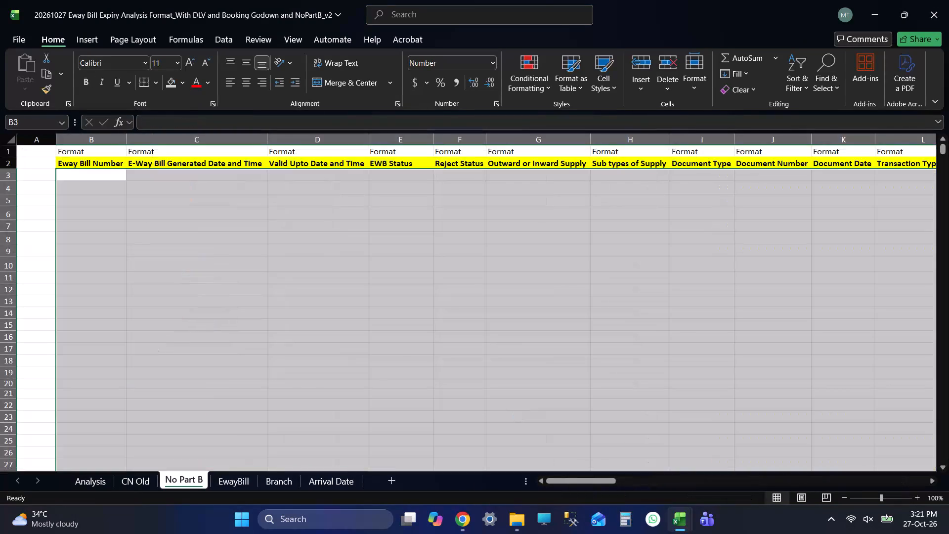
key(Up)
key(Down)
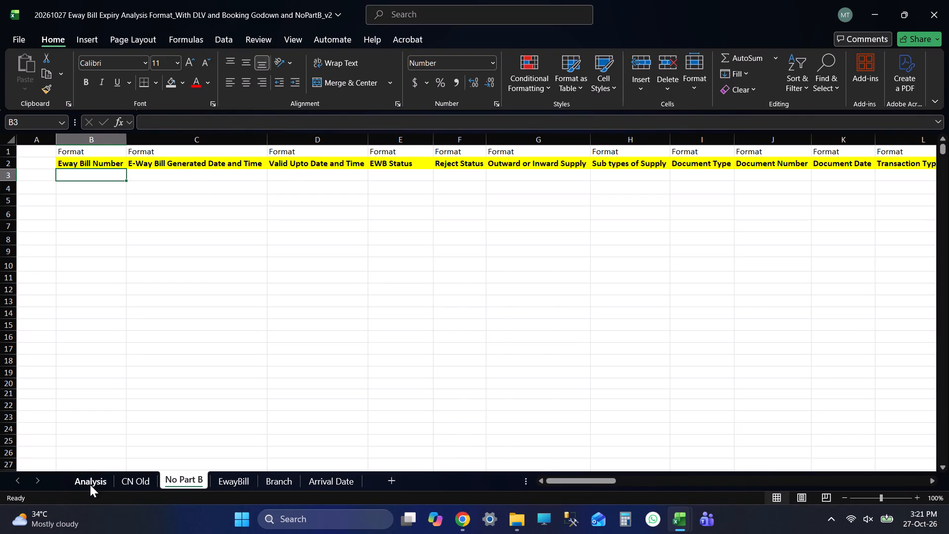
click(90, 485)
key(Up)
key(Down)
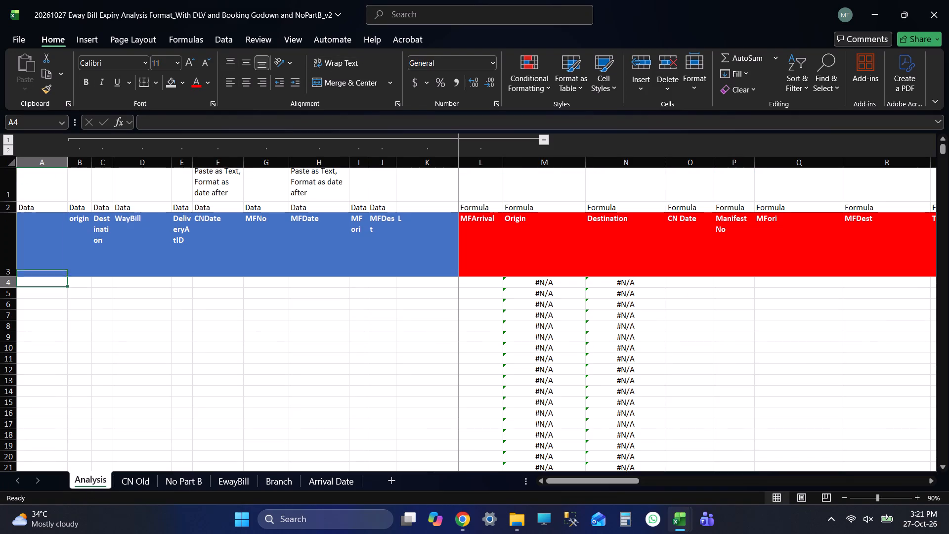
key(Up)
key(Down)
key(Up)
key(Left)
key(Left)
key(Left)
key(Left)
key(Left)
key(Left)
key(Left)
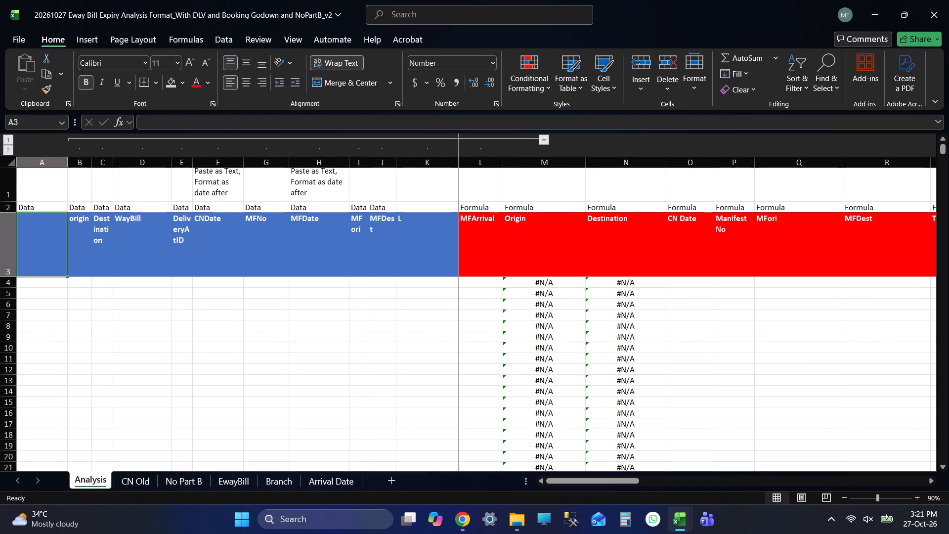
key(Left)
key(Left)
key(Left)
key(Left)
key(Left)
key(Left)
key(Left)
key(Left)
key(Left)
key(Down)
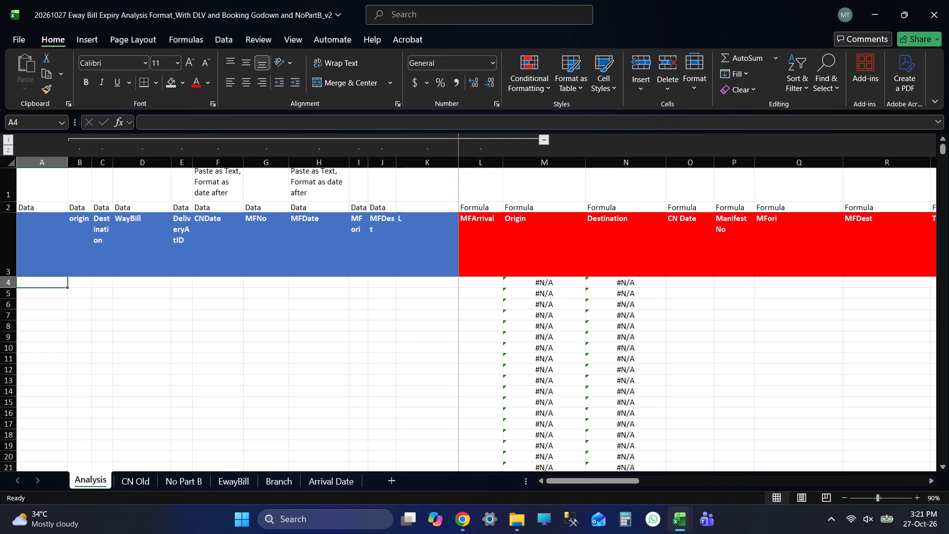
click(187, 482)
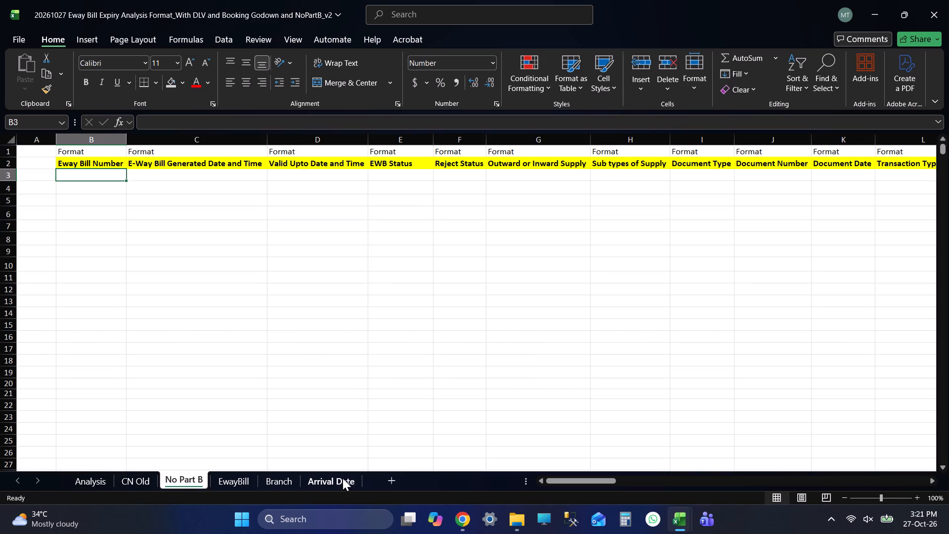
Remove the filter from the header row, WAYBILL Data through Missing in analysis, on the EwayBill sheet.
click(238, 479)
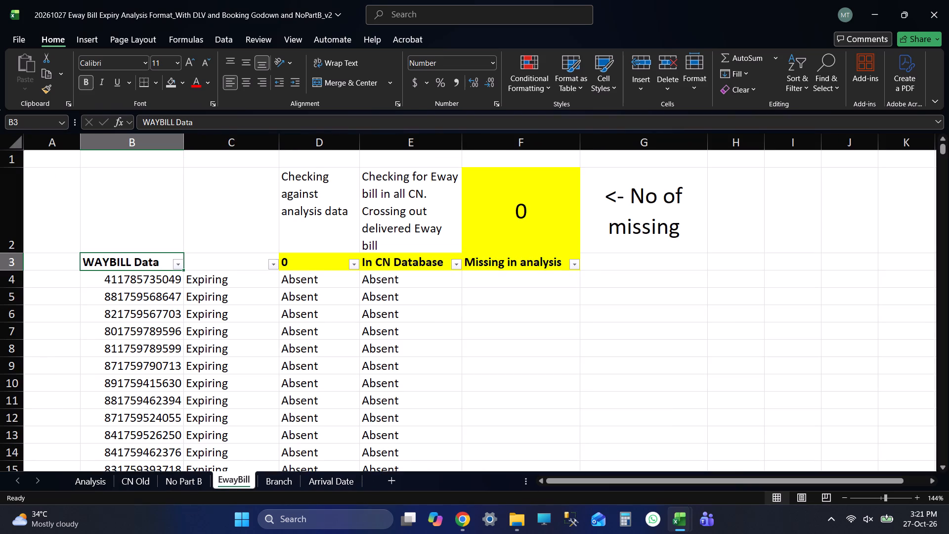
key(ctrl+shift+Right)
key(ctrl+shift+Right)
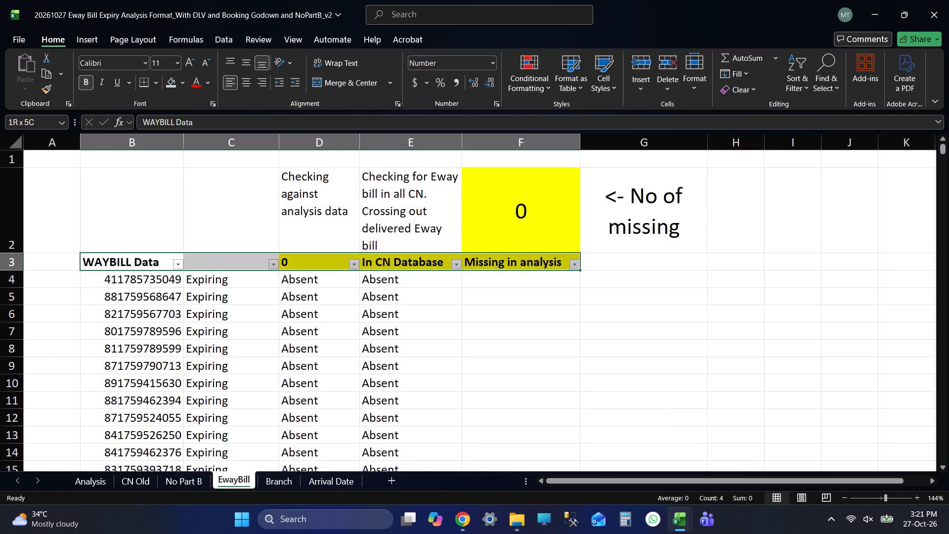
key(ctrl+shift+l)
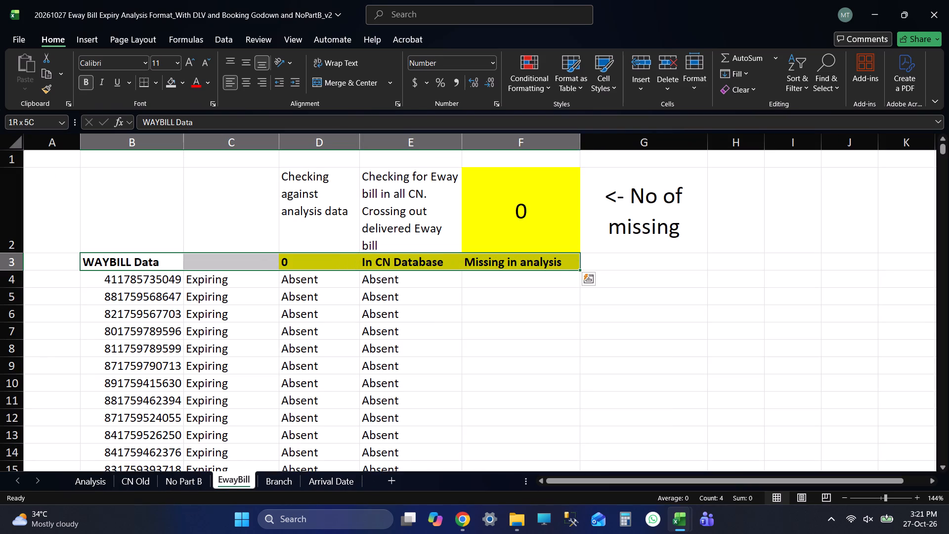
Clear all waybill numbers under WAYBILL Data, from cell B4 down, on the EwayBill sheet.
click(138, 285)
key(ctrl+shift+Down)
key(Delete)
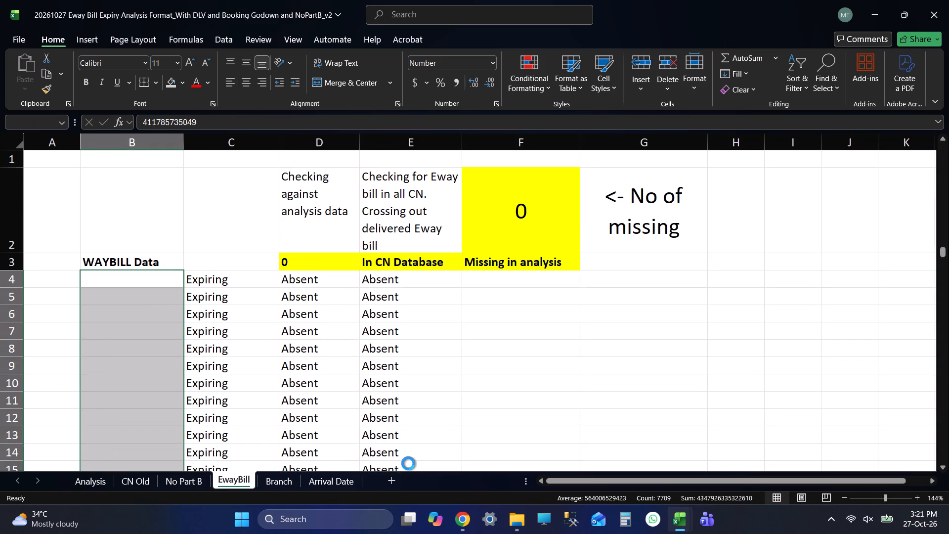
key(Up)
key(Down)
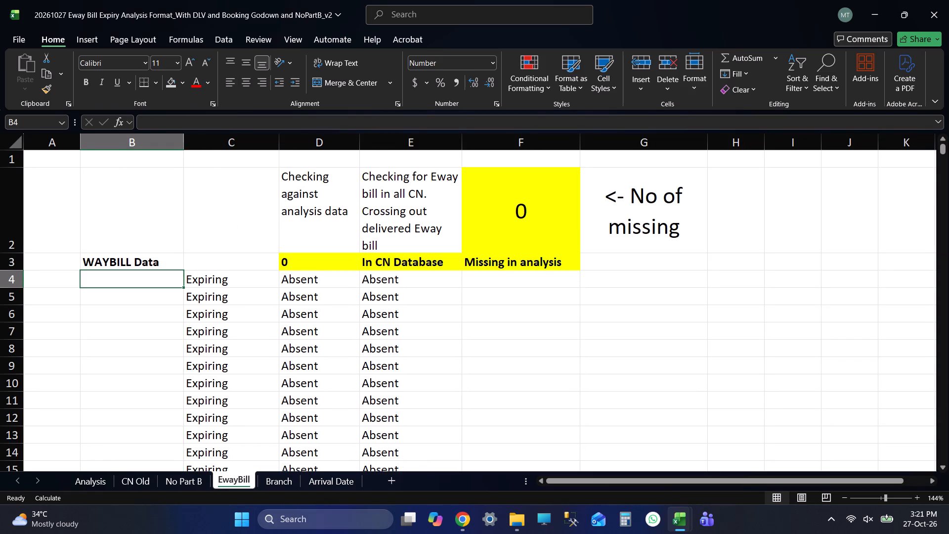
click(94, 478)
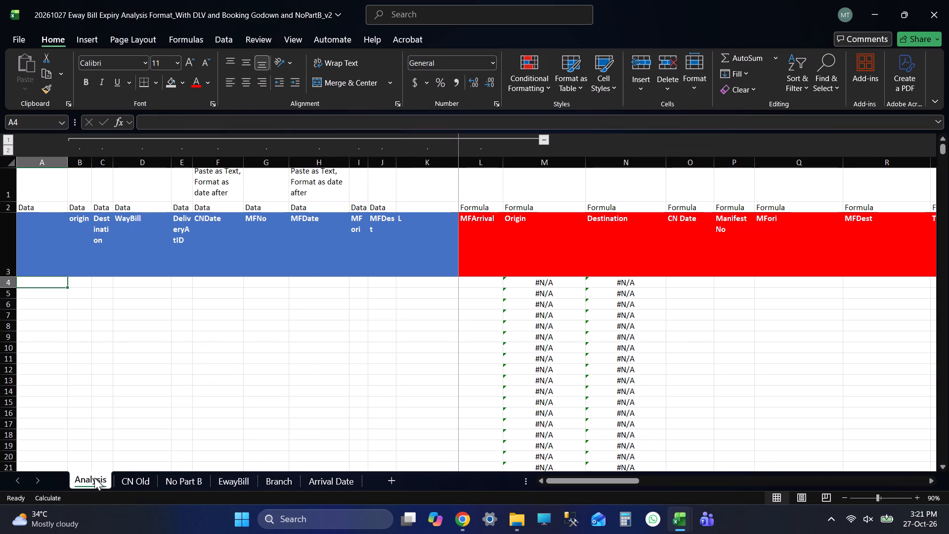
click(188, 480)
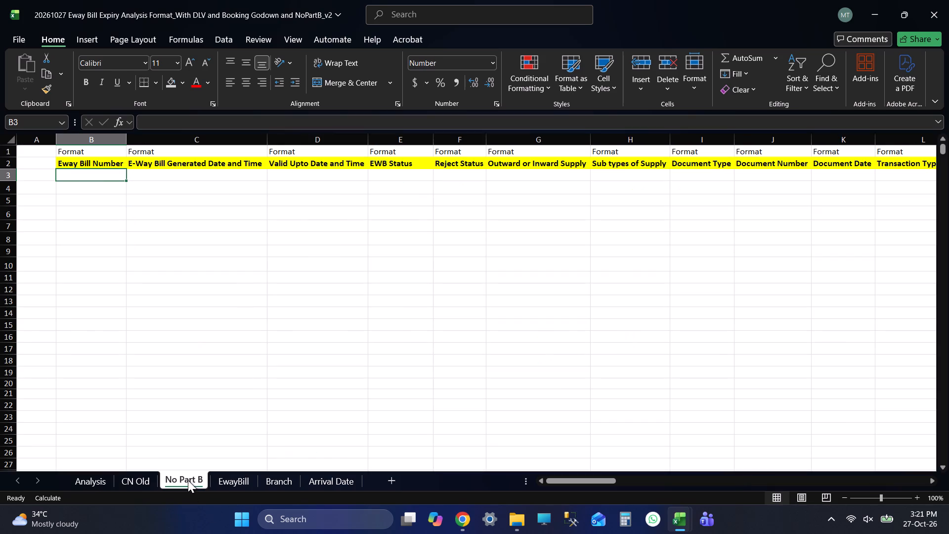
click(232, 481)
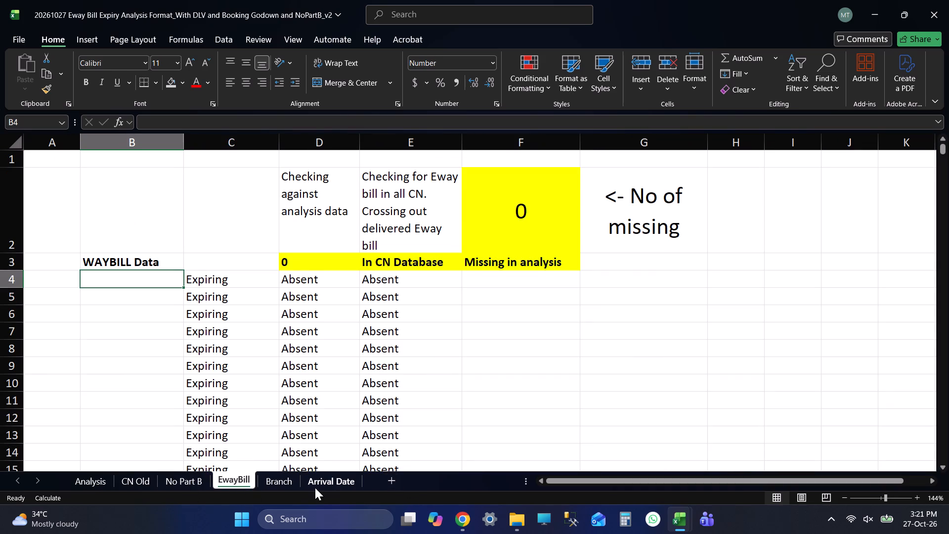
Go to the Arrival Date sheet.
click(313, 484)
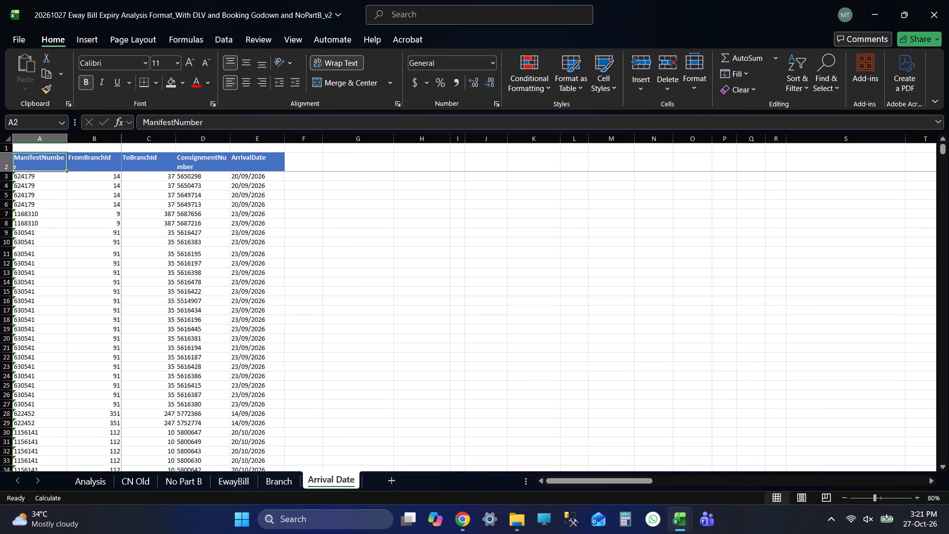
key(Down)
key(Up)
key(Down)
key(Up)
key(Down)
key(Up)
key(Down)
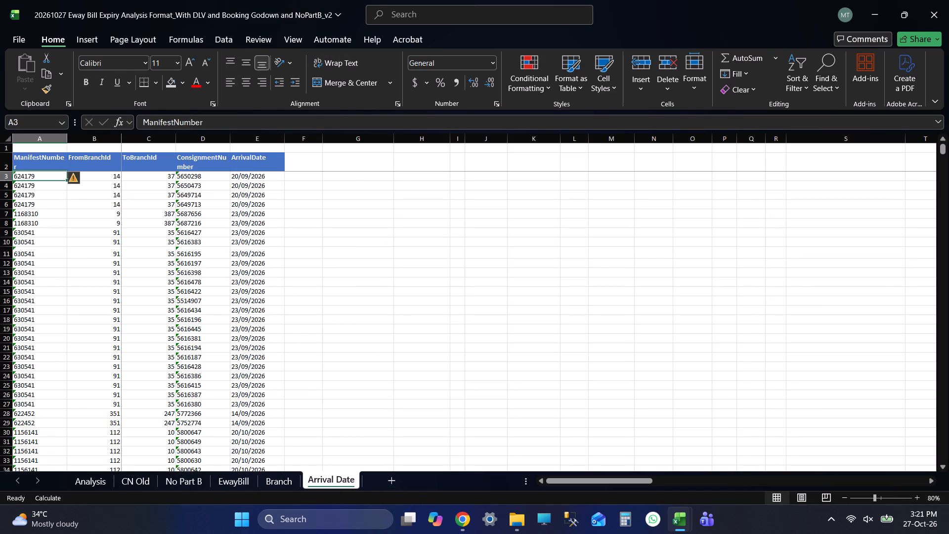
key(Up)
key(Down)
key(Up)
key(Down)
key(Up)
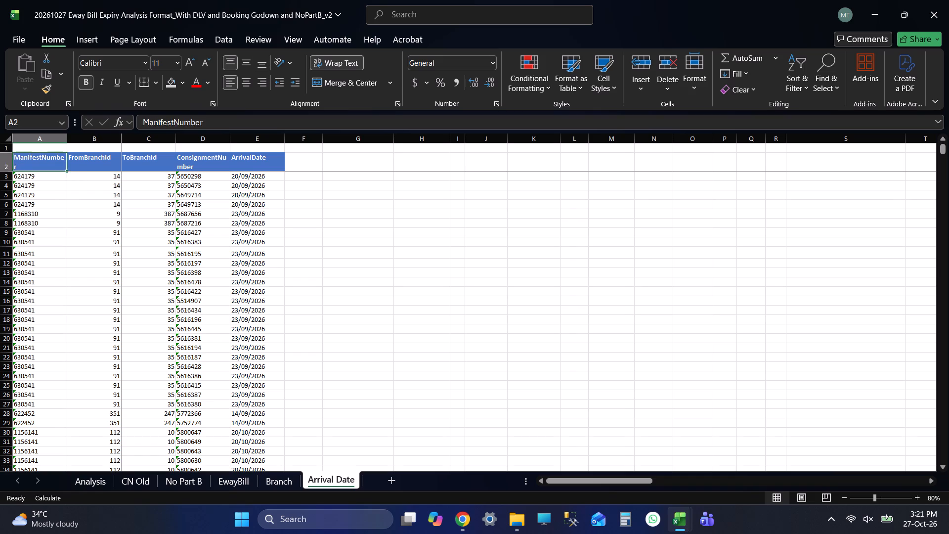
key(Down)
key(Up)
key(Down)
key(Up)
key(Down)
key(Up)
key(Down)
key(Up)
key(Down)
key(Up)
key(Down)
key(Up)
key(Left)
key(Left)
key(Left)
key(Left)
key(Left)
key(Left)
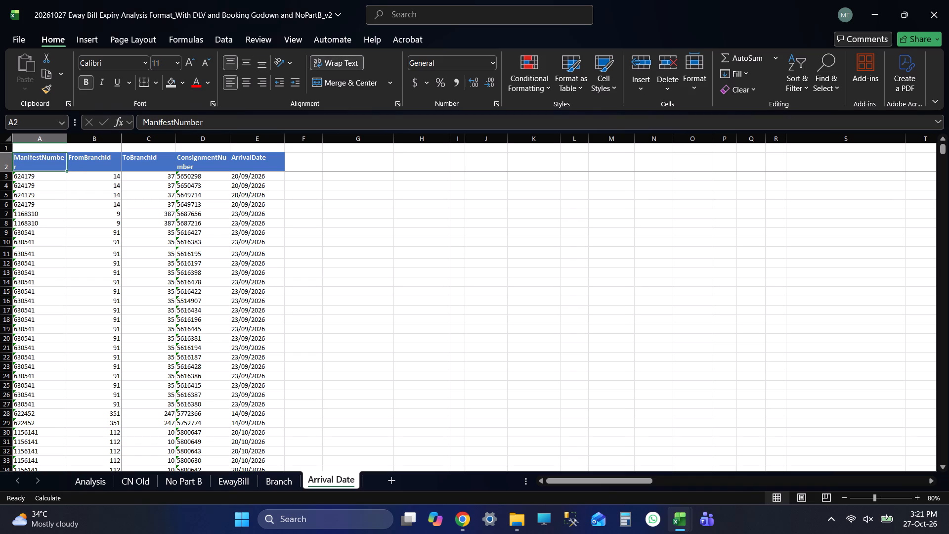
Clear all records from row 3 down on the Arrival Date sheet, from ManifestNumber through ArrivalDate.
key(Down)
key(ctrl+shift+Right)
key(ctrl+shift+Down)
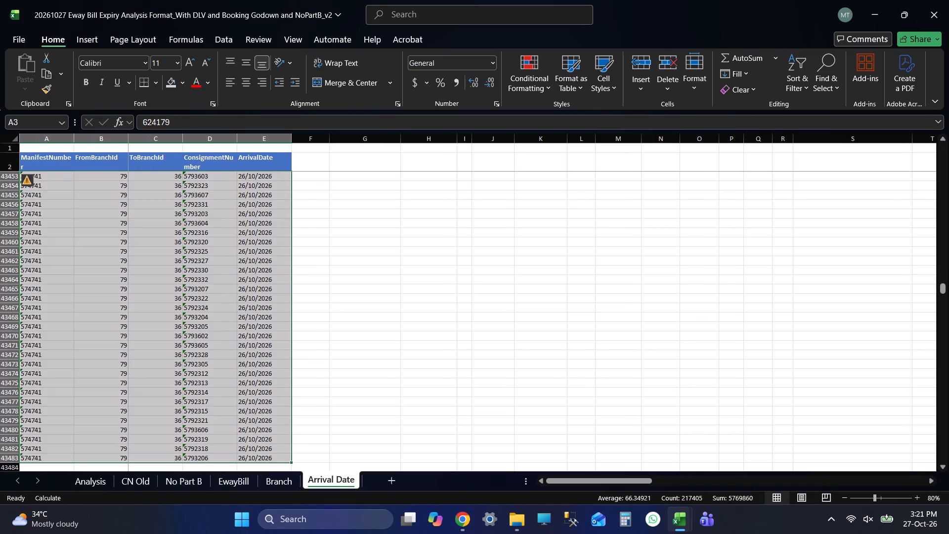
key(Delete)
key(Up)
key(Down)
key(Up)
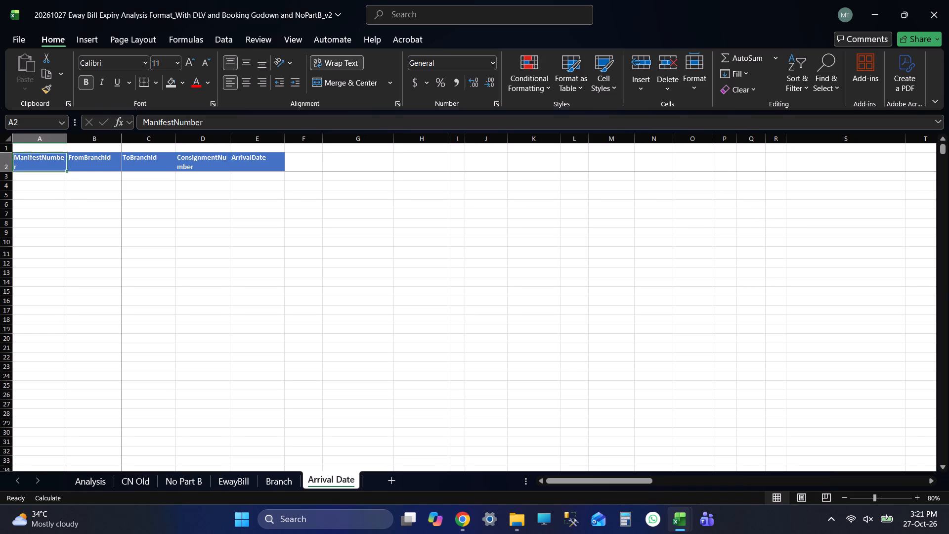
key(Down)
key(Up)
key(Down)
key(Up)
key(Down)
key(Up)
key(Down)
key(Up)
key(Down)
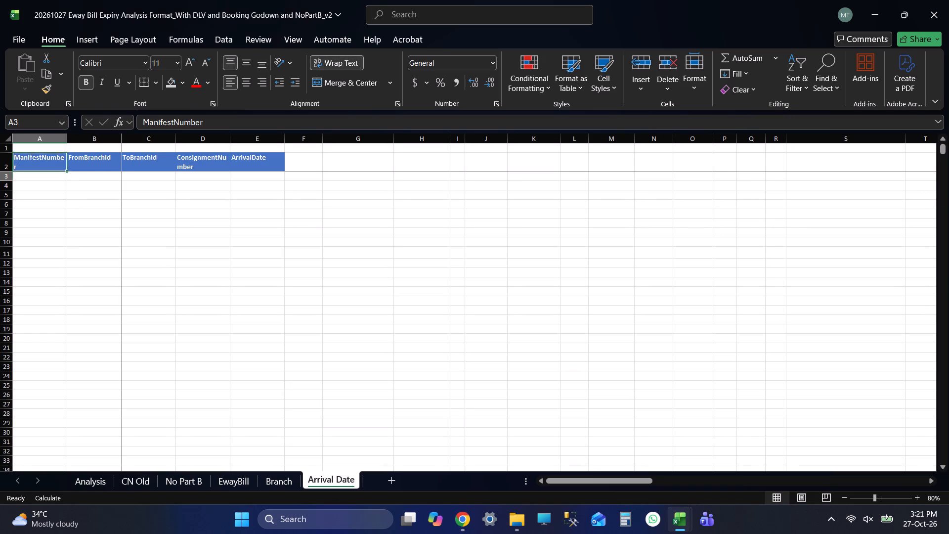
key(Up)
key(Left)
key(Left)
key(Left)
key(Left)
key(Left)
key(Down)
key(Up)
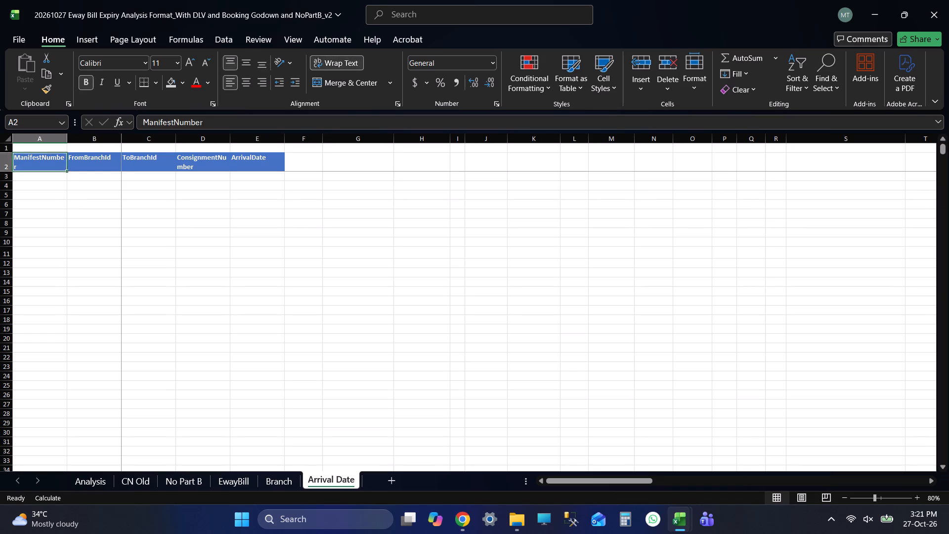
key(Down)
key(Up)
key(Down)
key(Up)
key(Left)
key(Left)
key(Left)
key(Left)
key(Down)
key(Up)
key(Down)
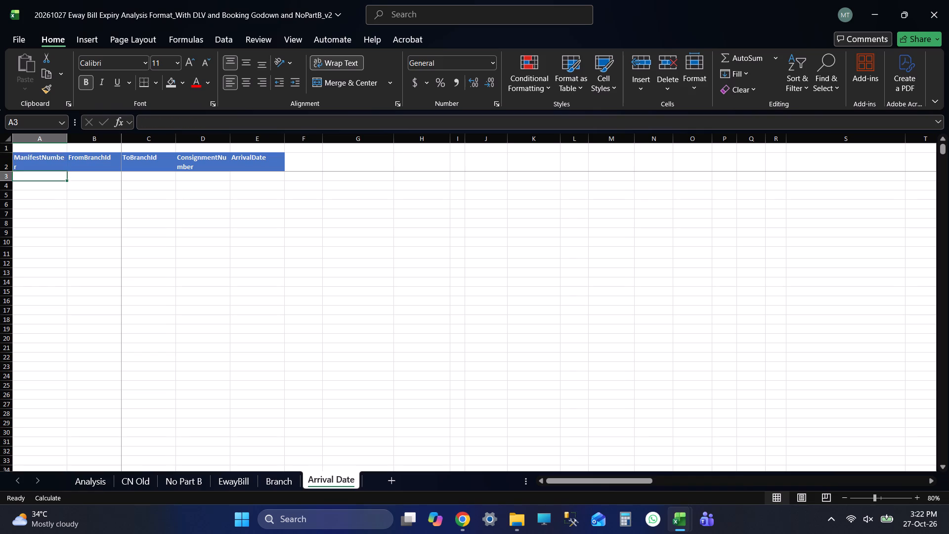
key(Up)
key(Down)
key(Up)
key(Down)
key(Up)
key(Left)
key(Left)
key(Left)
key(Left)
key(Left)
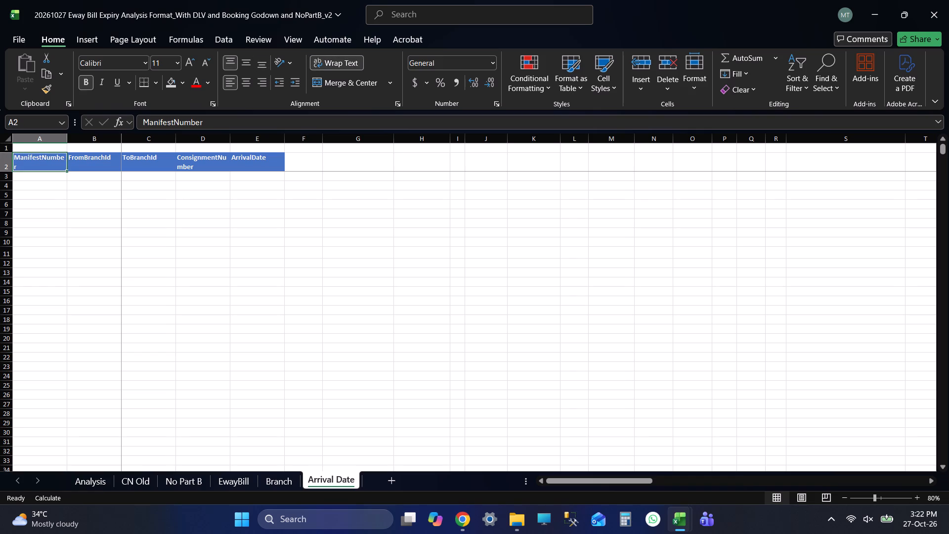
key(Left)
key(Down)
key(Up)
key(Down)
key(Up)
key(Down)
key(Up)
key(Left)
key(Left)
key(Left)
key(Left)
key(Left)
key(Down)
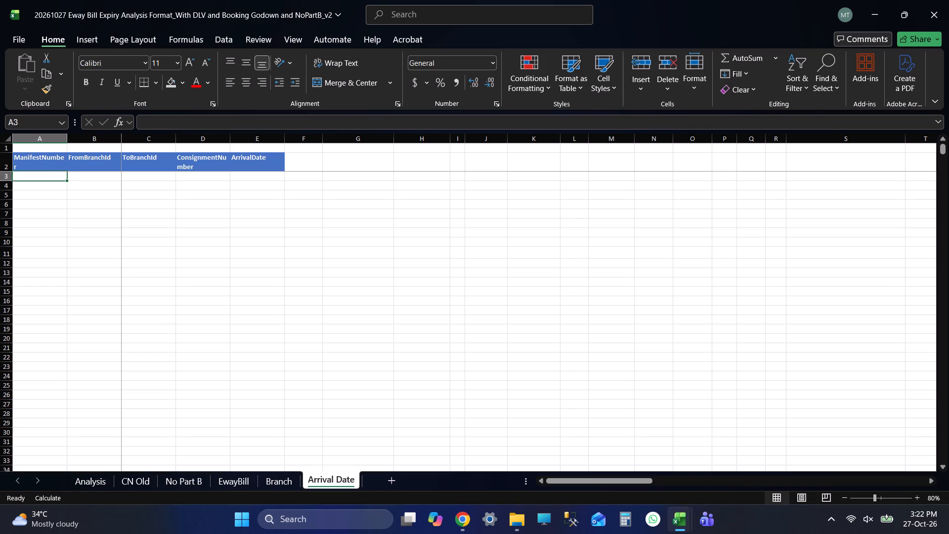
Return to the Analysis sheet and save the workbook.
click(245, 474)
click(170, 477)
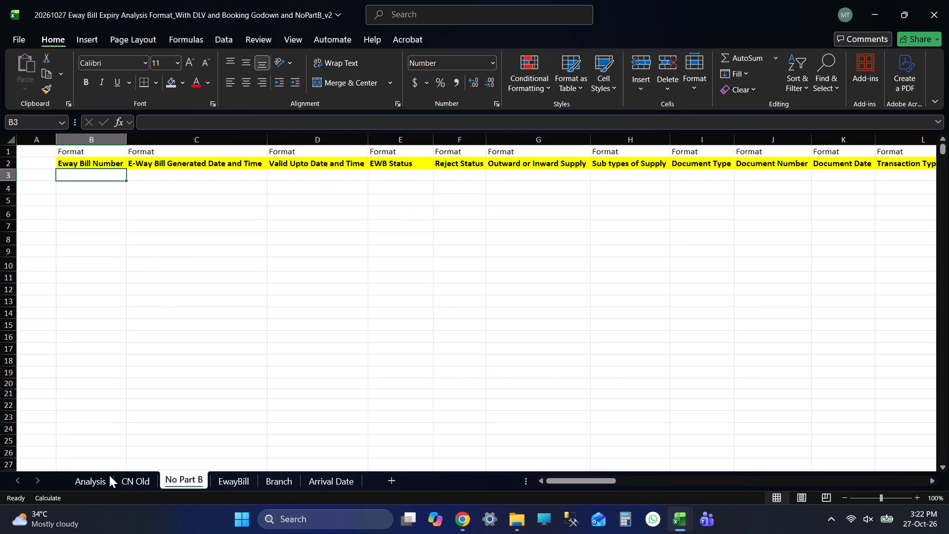
click(89, 486)
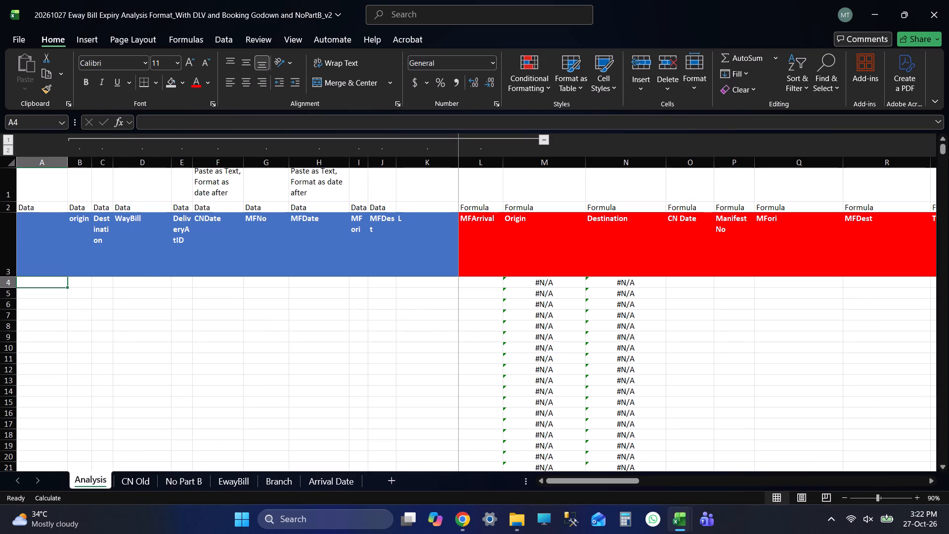
key(ctrl+s)
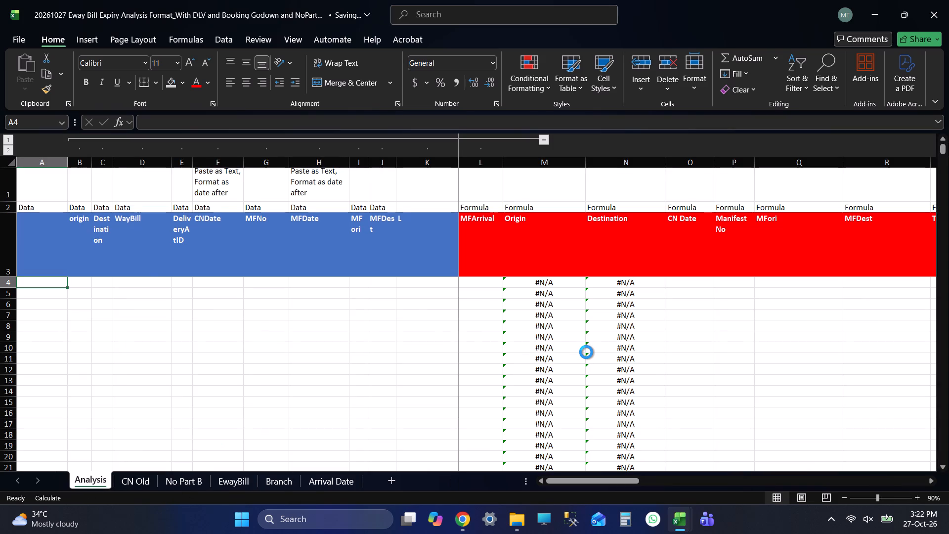
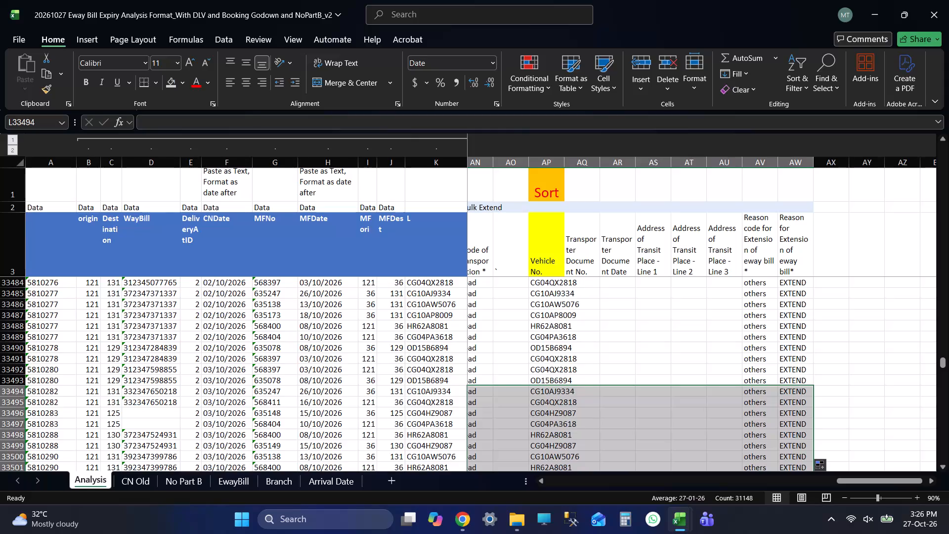
Examine the Analysis sheet's Reason for Extension column down to its last filled row, checking how far the fill extends.
click(789, 404)
scroll(789, 433, down, 4)
scroll(800, 415, up, 2)
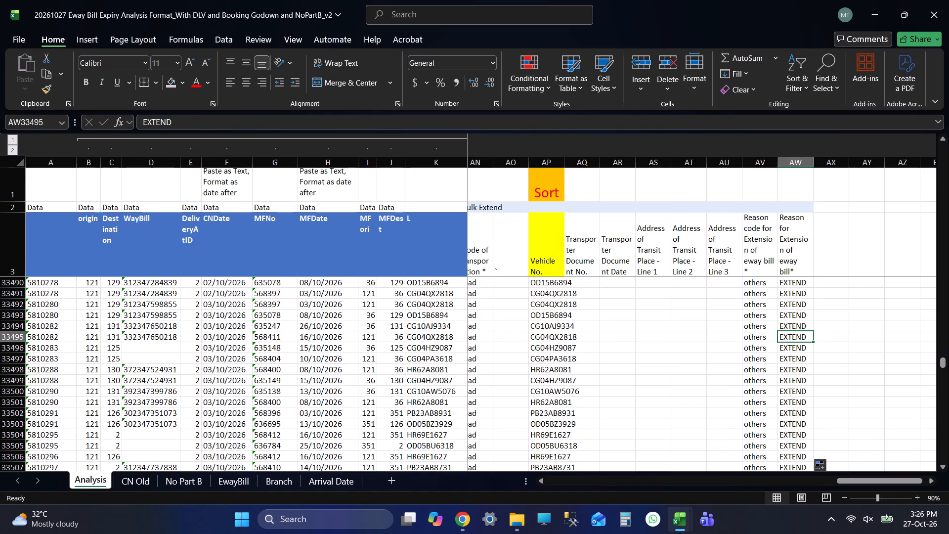
key(ctrl+Down)
key(Down)
key(Down)
key(Down)
key(Down)
key(Down)
key(Down)
key(ctrl+Up)
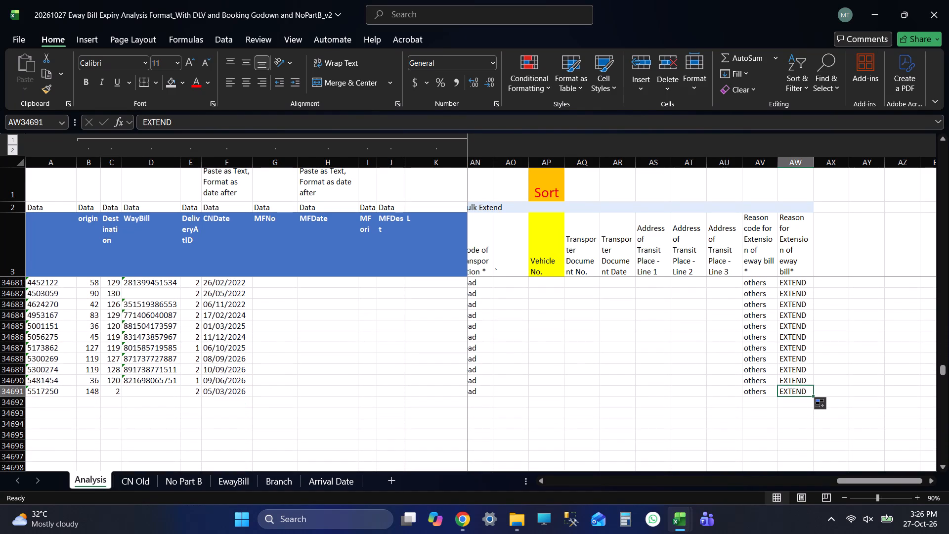
Examine the last data row of the Analysis sheet from the bulk-extend columns back across the formula columns to column A.
key(ctrl+Left)
key(Left)
key(Left)
key(ctrl+Left)
key(Left)
key(Left)
key(ctrl+Left)
key(ctrl+Left)
key(ctrl+Left)
key(ctrl+Left)
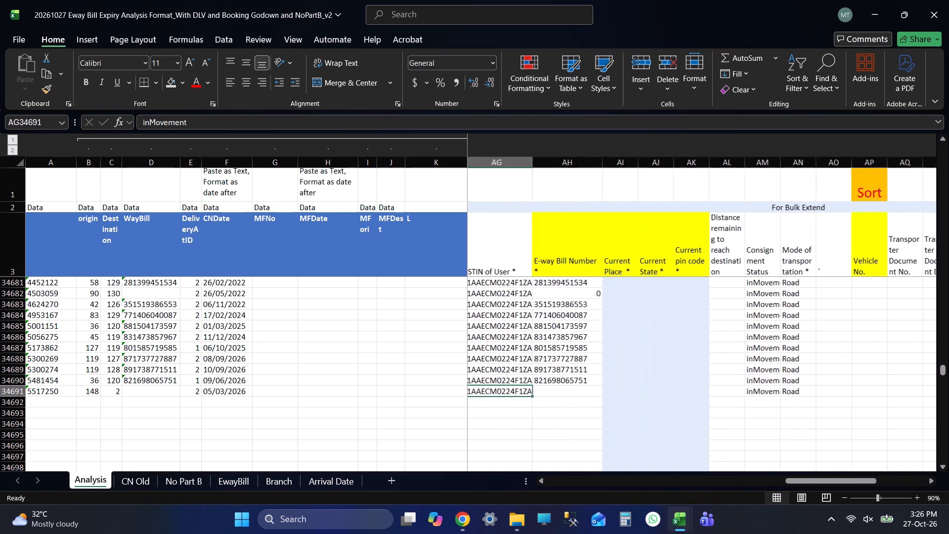
key(ctrl+Left)
key(ctrl+Left)
key(ctrl+Left)
key(ctrl+Left)
key(ctrl+Left)
key(Left)
key(Left)
key(Left)
key(Left)
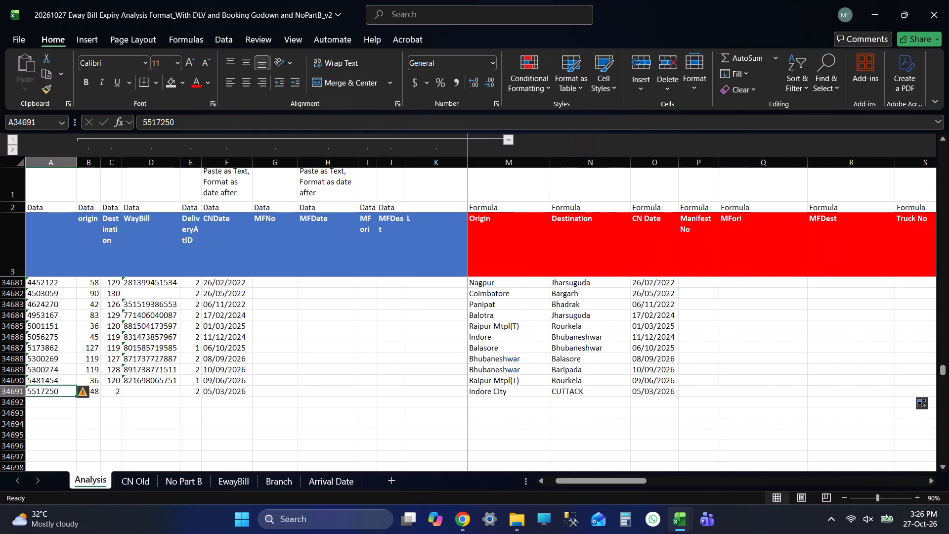
key(Right)
Switch to the TOPAY workbook and compare its last Ewaybill_CnWise rows with the end of the Analysis data.
key(alt+Tab)
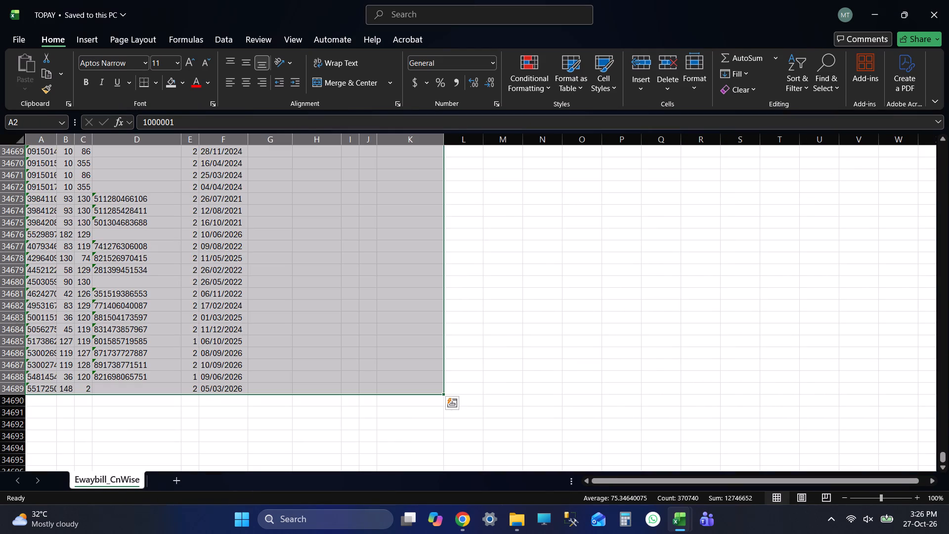
key(alt+Tab)
key(alt+Tab)
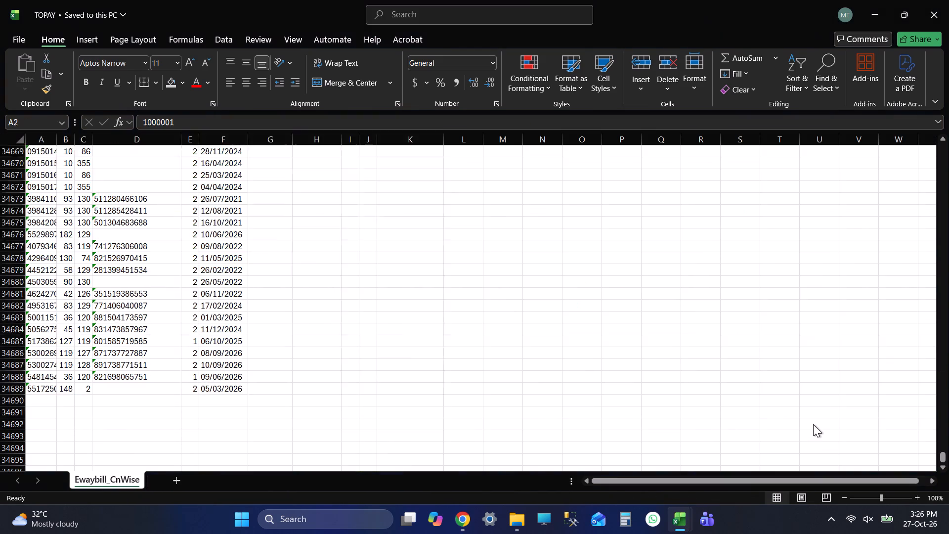
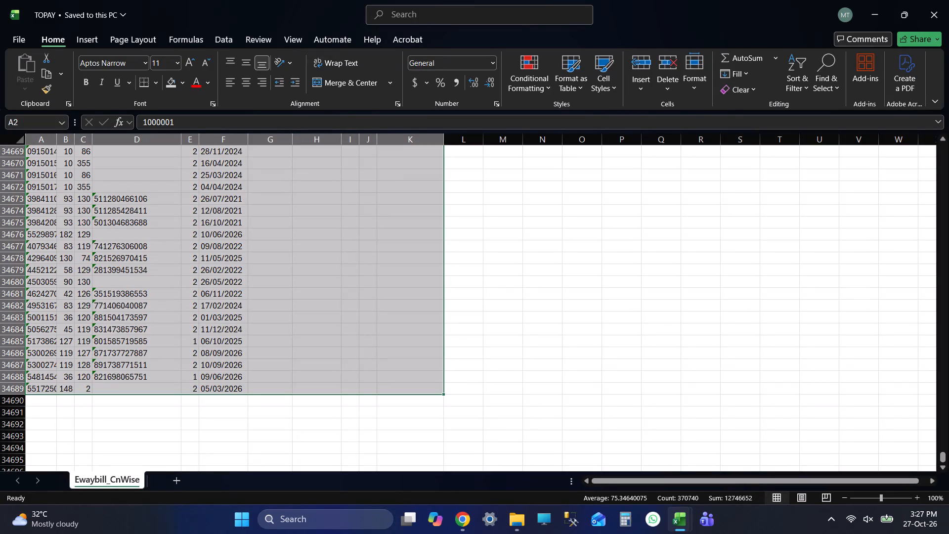
Switch between the TOPAY and Eway Bill Expiry Analysis workbooks to compare their last data rows, ending on the Analysis sheet.
key(alt+Tab)
key(alt+Tab)
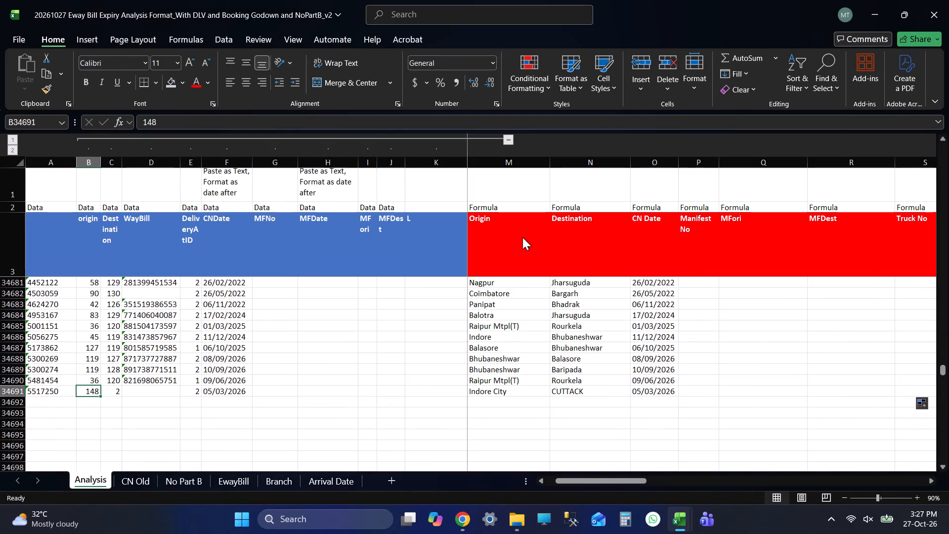
key(alt+Tab)
key(alt+Tab)
key(alt+Tab)
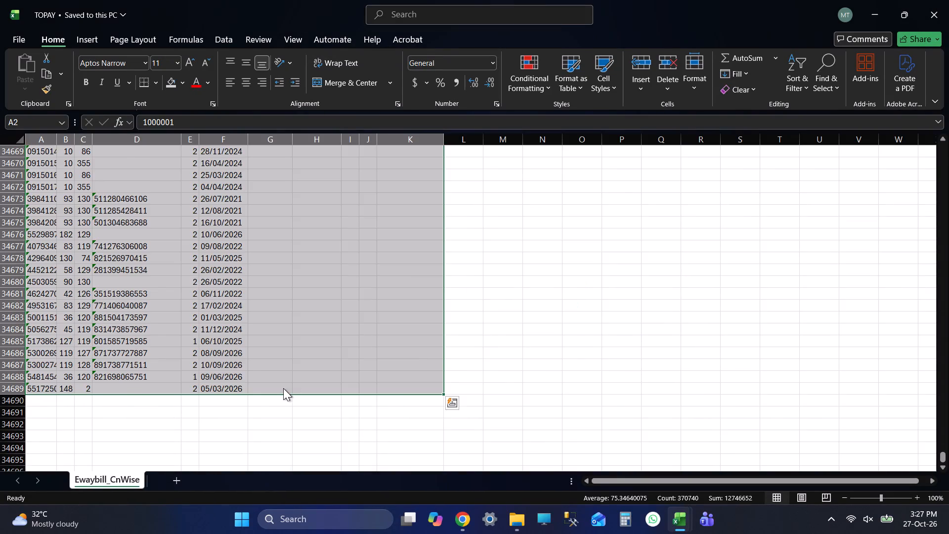
Examine row 34690 of the Analysis sheet around the first formula columns and back across the data columns to column A.
click(436, 378)
key(Right)
key(Right)
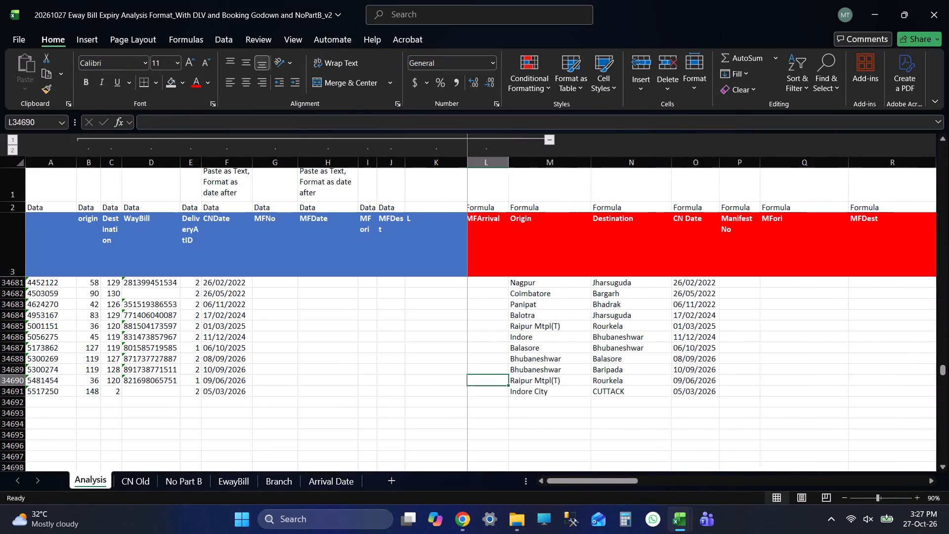
key(Right)
key(Right)
key(Left)
key(Left)
key(Left)
key(Left)
key(Left)
key(Right)
key(Right)
key(Right)
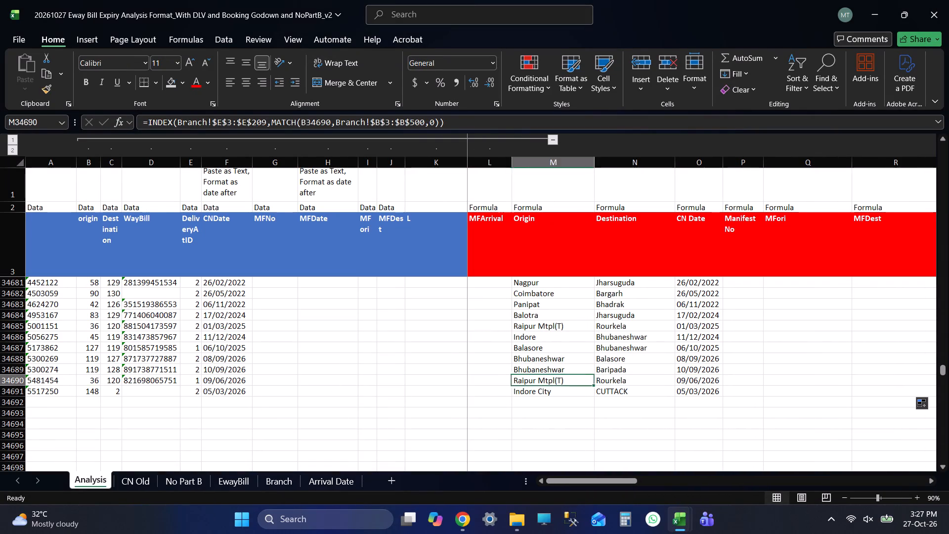
key(Right)
key(Left)
key(Left)
key(Left)
key(Left)
key(Left)
key(Left)
key(Left)
key(Left)
key(Left)
key(Left)
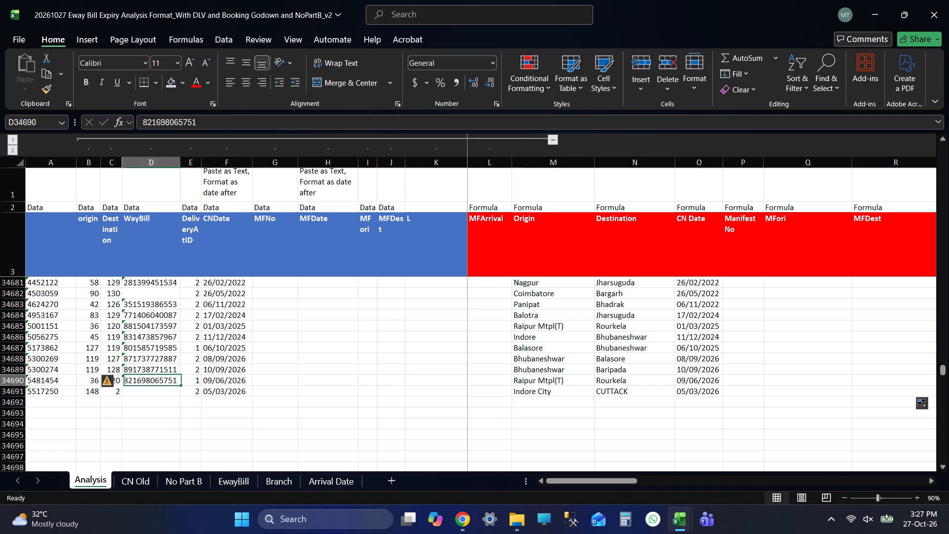
key(Left)
key(Left)
key(Left)
key(Left)
key(Left)
Recheck the blue data columns of row 34690 from column A towards the formula columns, returning to column A.
key(Right)
key(Right)
key(Right)
key(Right)
key(Right)
key(Right)
key(Right)
key(Right)
key(Right)
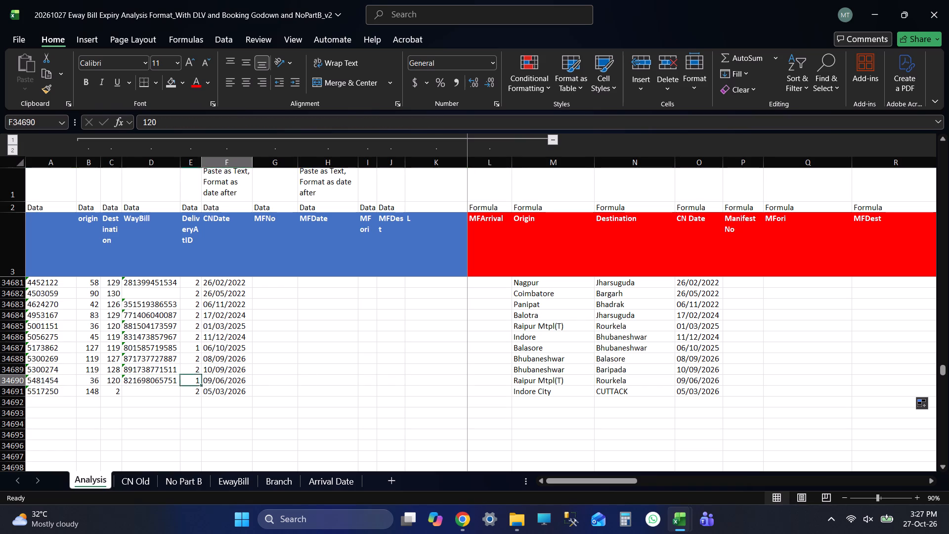
key(Right)
key(Right)
key(Right)
key(Right)
key(Right)
key(ctrl+Left)
key(ctrl+Left)
key(ctrl+Left)
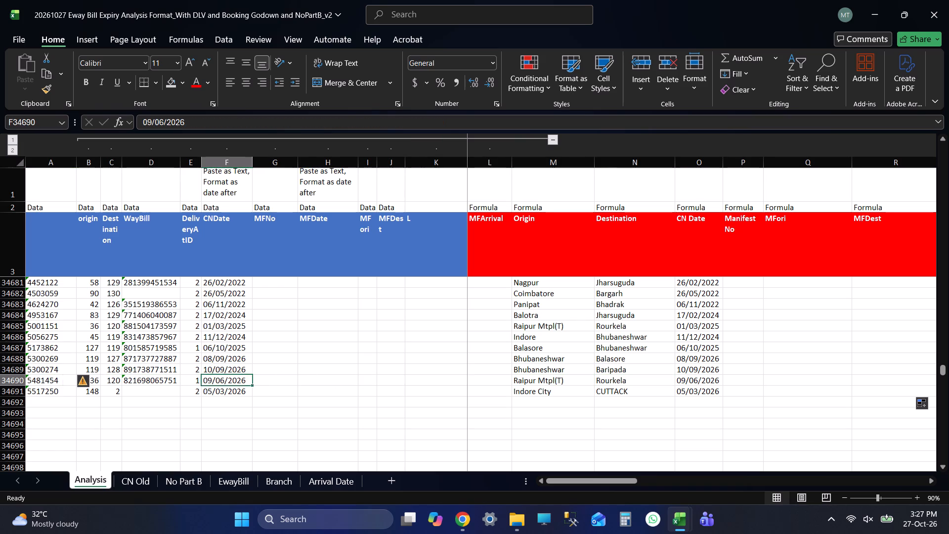
key(ctrl+Left)
key(Left)
key(Right)
key(Right)
key(Right)
key(Right)
key(Right)
key(Right)
key(Right)
key(Right)
key(Right)
key(Right)
key(Right)
key(Right)
key(Right)
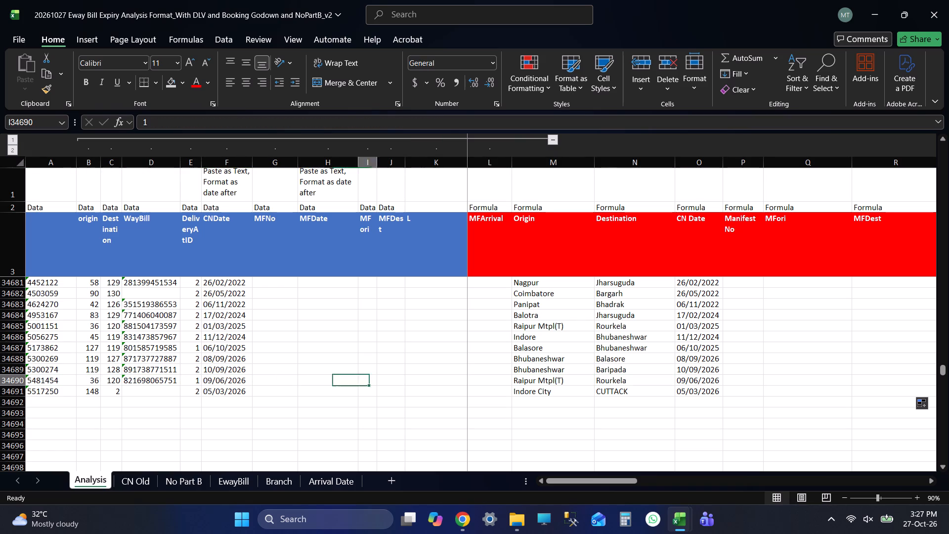
key(ctrl+Left)
key(ctrl+Left)
key(ctrl+Left)
key(ctrl+Left)
key(Right)
key(Right)
key(Right)
key(Right)
key(Right)
key(Right)
key(Right)
key(Right)
key(Right)
key(Right)
key(Right)
key(Right)
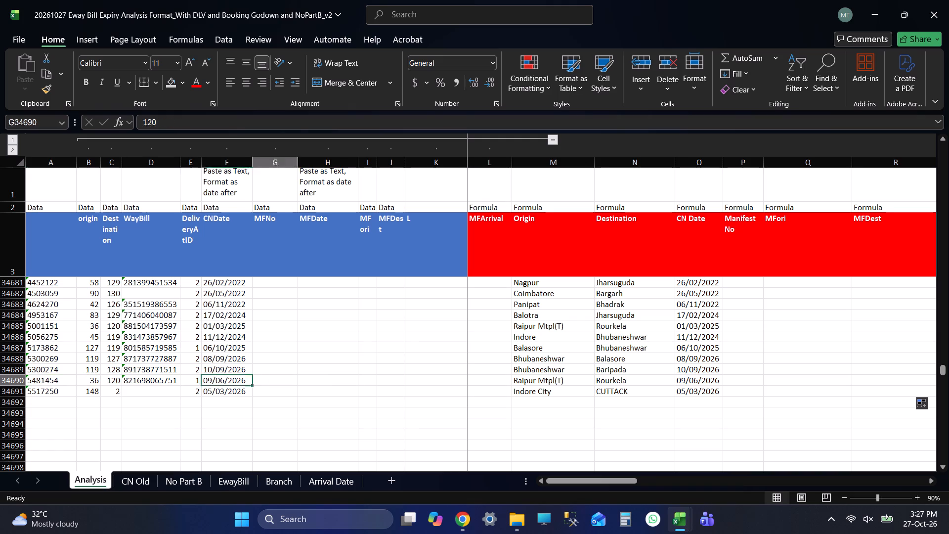
key(ctrl+Left)
key(ctrl+Left)
key(ctrl+Left)
Check below the Analysis data in column A for further entries and return to the last filled row.
key(Down)
key(Down)
key(Down)
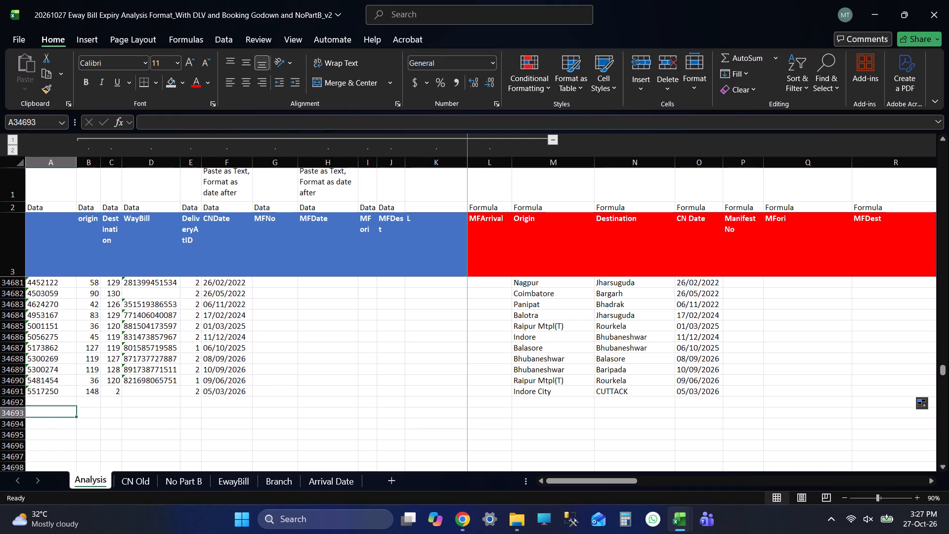
key(Down)
key(Down)
key(Down)
key(Down)
key(Down)
key(Down)
key(Down)
key(ctrl+Up)
Examine the blue data columns of row 34691, the last Analysis data row, returning to column A.
key(Right)
key(Right)
key(Right)
key(Right)
key(Right)
key(Right)
key(Right)
key(Right)
key(Right)
key(Right)
key(Right)
key(Right)
key(Right)
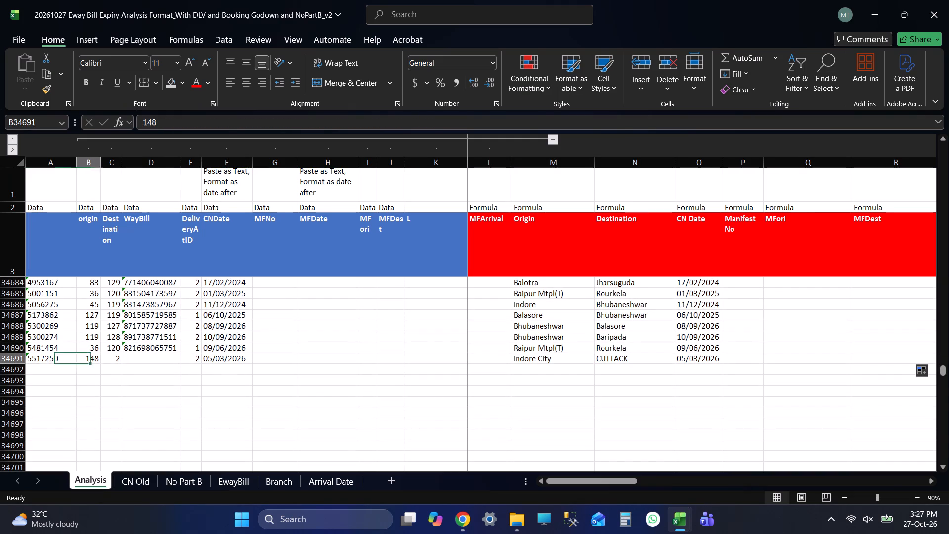
key(ctrl+Left)
key(ctrl+Left)
key(ctrl+Left)
key(ctrl+Left)
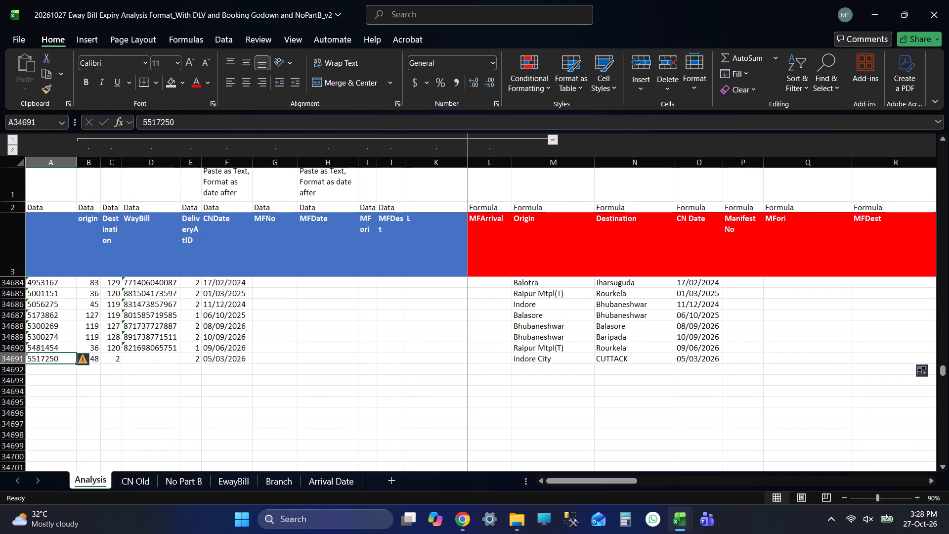
key(Right)
key(Right)
key(Right)
key(Right)
key(Right)
key(Right)
key(Right)
key(Right)
key(Right)
key(Right)
key(Right)
key(Right)
key(Right)
key(Right)
key(Right)
key(ctrl+Left)
key(ctrl+Left)
key(ctrl+Left)
key(ctrl+Left)
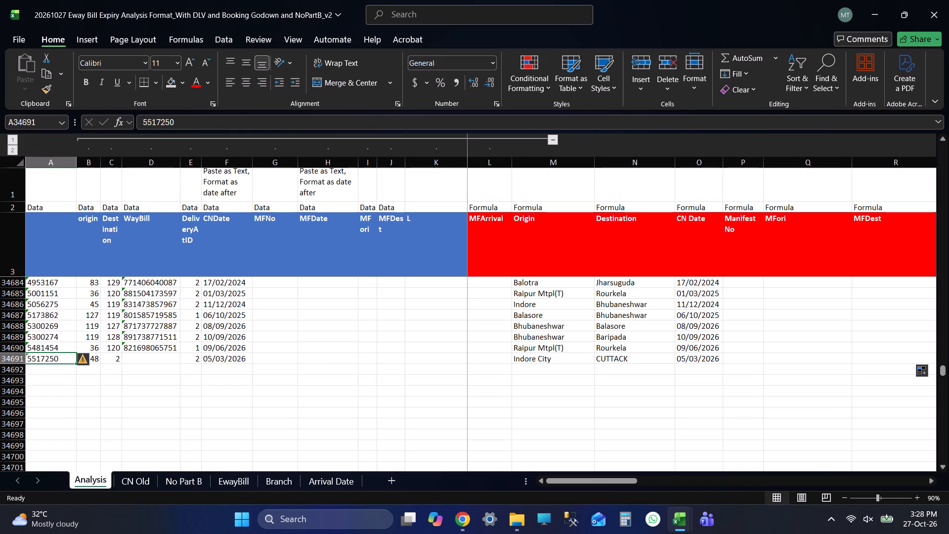
Examine row 34691 of the Analysis sheet from column A across the blue data columns to MFArrival in column L.
key(Right)
key(Right)
key(Right)
key(Right)
key(Right)
key(Right)
key(Right)
key(Right)
key(Right)
key(Right)
key(Right)
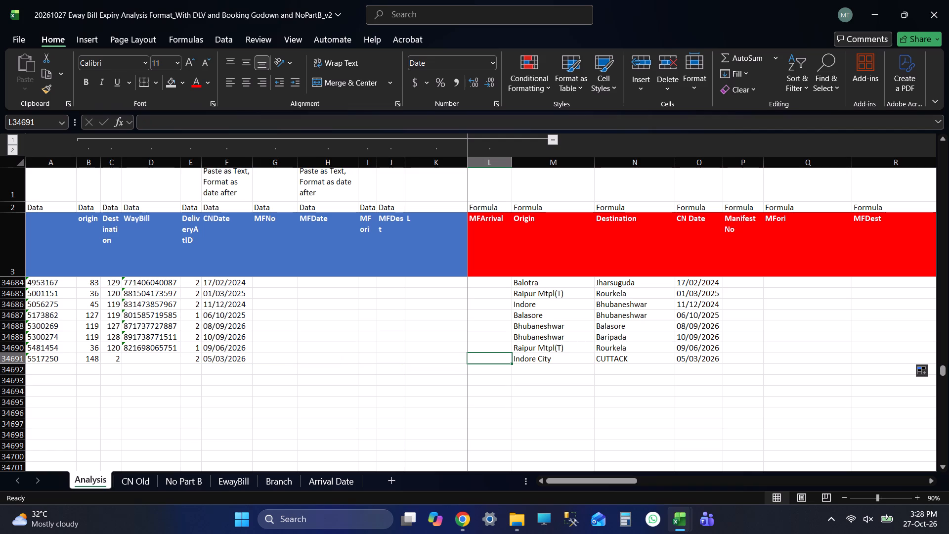
Check the formulas in row 34691 from the Origin column through the red and yellow columns to Latest Date, returning to column A.
key(Right)
key(Right)
key(Right)
key(Right)
key(Right)
key(Right)
key(Right)
key(Right)
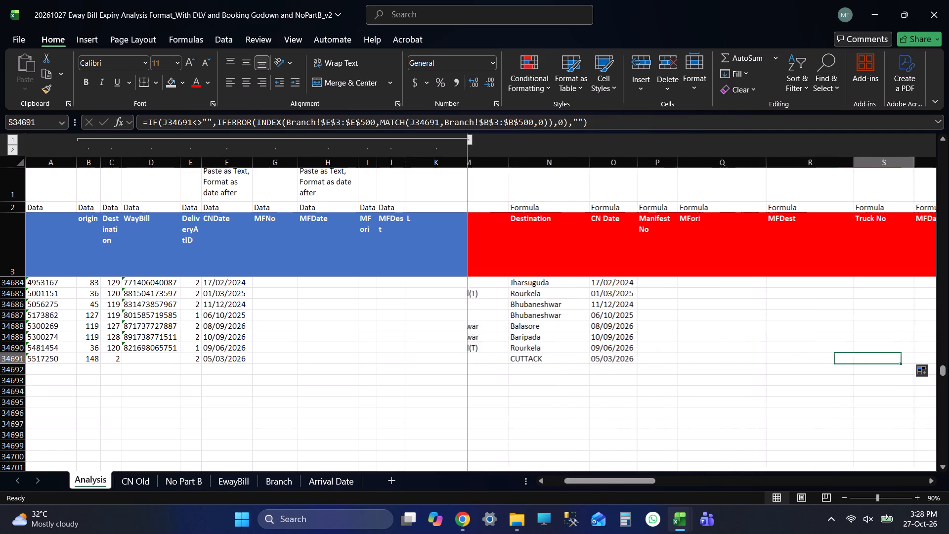
key(Right)
key(Right)
key(Right)
key(Right)
key(Right)
key(Right)
key(Right)
key(Right)
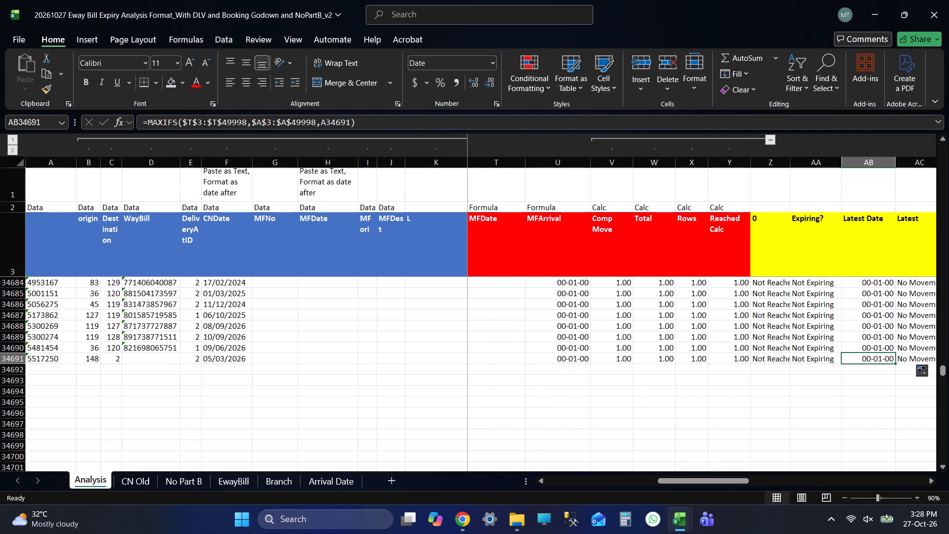
key(ctrl+Left)
key(ctrl+Left)
key(ctrl+Left)
key(ctrl+Left)
key(ctrl+Left)
key(ctrl+Left)
Recheck row 34691 from column A through the data columns to the first red formula columns, returning to column A.
key(Right)
key(Right)
key(Right)
key(Right)
key(Right)
key(Right)
key(Right)
key(Right)
key(Right)
key(Right)
key(Right)
key(Right)
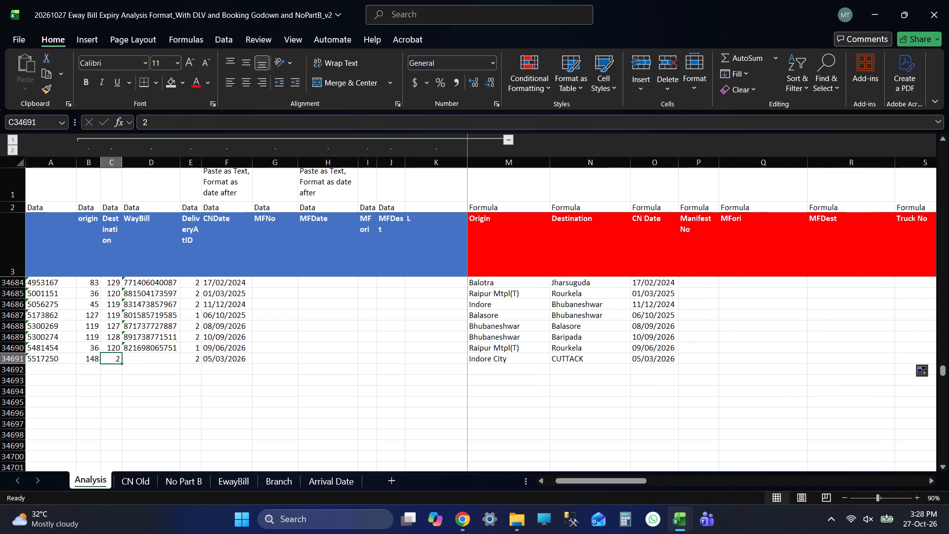
key(Right)
key(Right)
key(Right)
key(ctrl+Left)
key(ctrl+Left)
key(ctrl+Left)
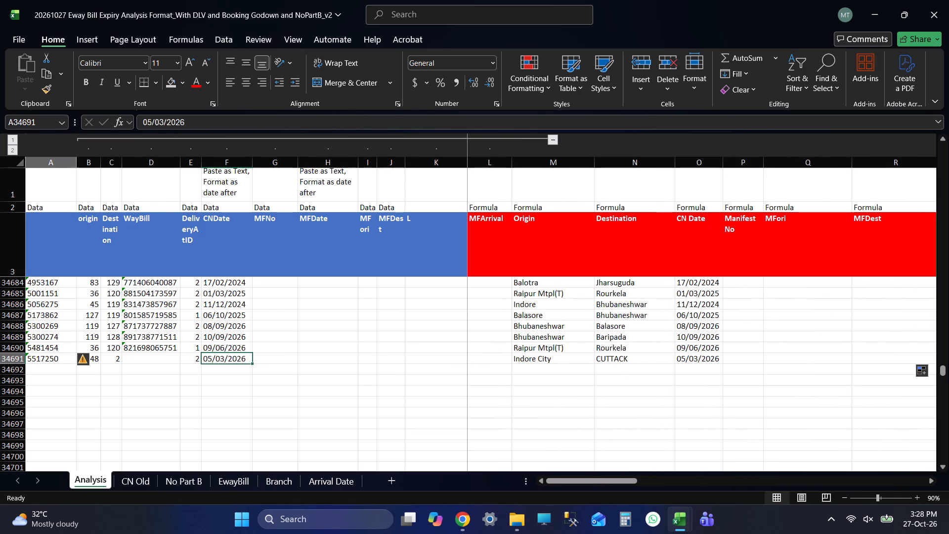
key(ctrl+Left)
Review row 34691 across the data columns and the red formula columns as far as MFDest, returning to column A.
key(Right)
key(Right)
key(Right)
key(Right)
key(Right)
key(Right)
key(Right)
key(Right)
key(Right)
key(Right)
key(Right)
key(Right)
key(Right)
key(Right)
key(Right)
key(Right)
key(Right)
key(ctrl+Left)
key(ctrl+Left)
key(ctrl+Left)
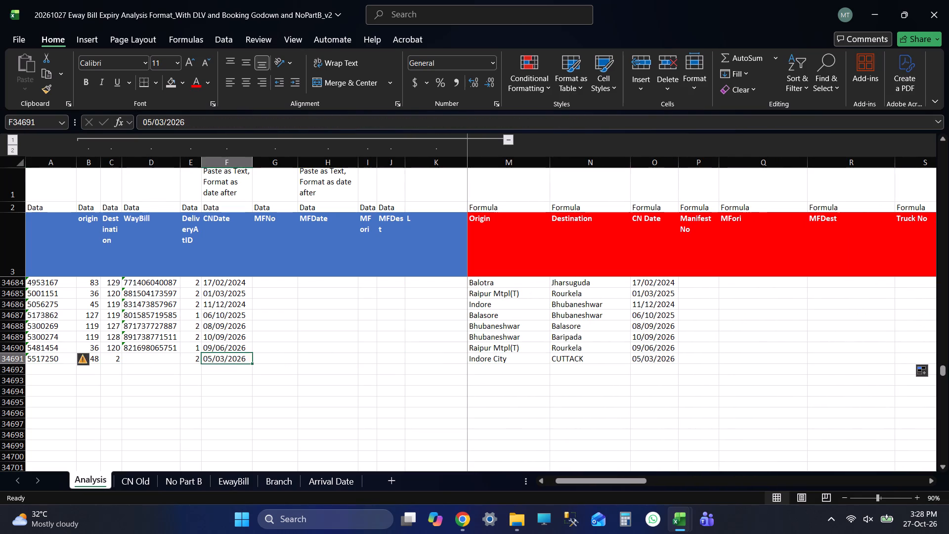
key(ctrl+Left)
key(ctrl+Left)
Examine row 34691 across the data columns and the red formula columns as far as Truck No, returning to column A.
key(Right)
key(Right)
key(Right)
key(Right)
key(Right)
key(Right)
key(Right)
key(Right)
key(Right)
key(Right)
key(Right)
key(Right)
key(Right)
key(Right)
key(Right)
key(Right)
key(Right)
key(Right)
key(ctrl+Left)
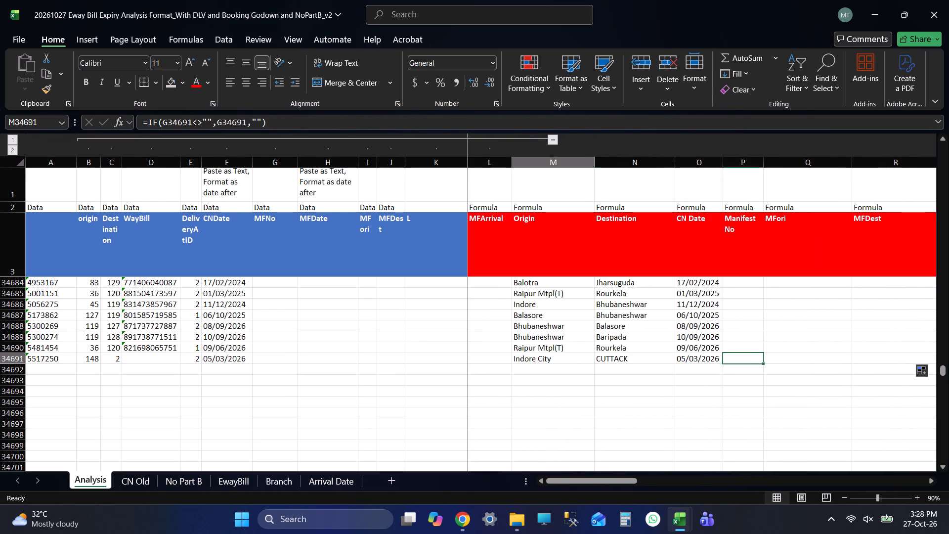
key(ctrl+Left)
key(ctrl+Left)
Check row 34691 across the data columns to the Origin, Destination and CN Date formulas, returning to column A.
key(Right)
key(Right)
key(Right)
key(Right)
key(Right)
key(Right)
key(Right)
key(Right)
key(Right)
key(Right)
key(Right)
key(Right)
key(Right)
key(Right)
key(ctrl+Left)
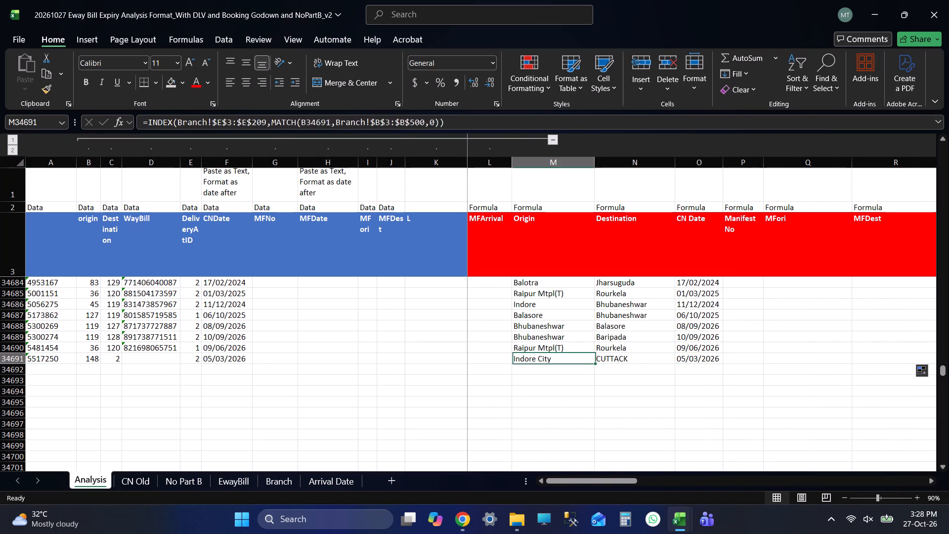
key(ctrl+Left)
key(ctrl+Left)
key(ctrl+Left)
Examine row 34691 where the blue data columns meet the red formula columns, around columns J to M.
key(Right)
key(Right)
key(Right)
key(Right)
key(Right)
key(Right)
key(Right)
key(Right)
key(Right)
key(Right)
key(Right)
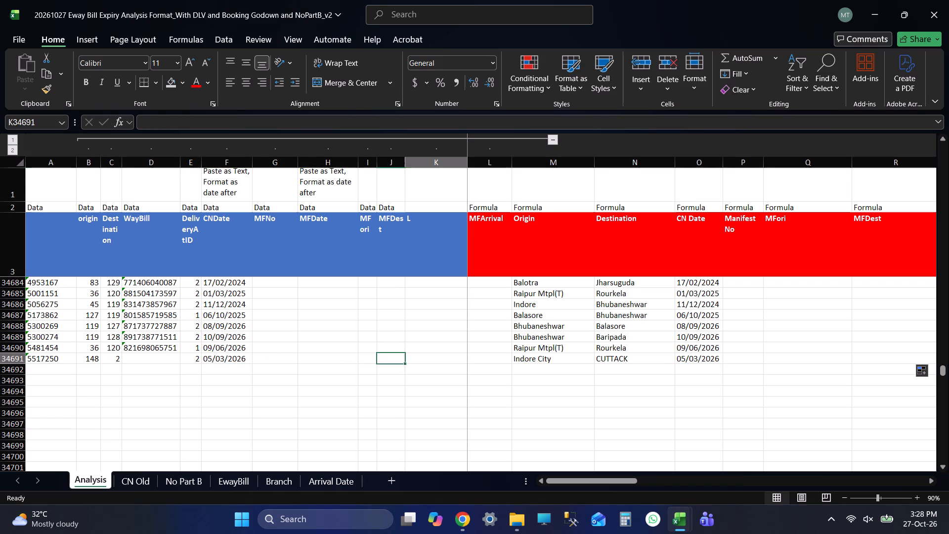
key(Right)
key(Left)
key(Right)
key(Left)
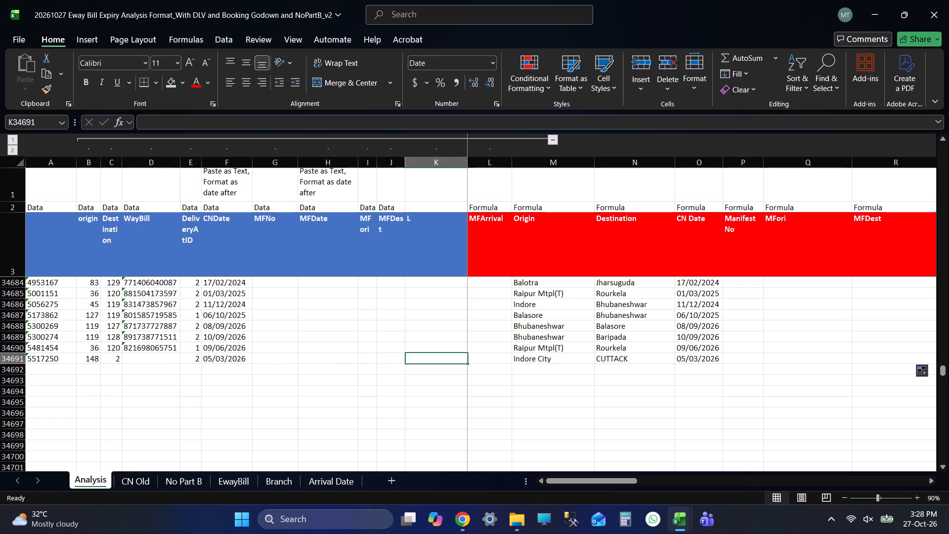
key(Right)
key(Right)
key(Left)
key(Left)
key(Right)
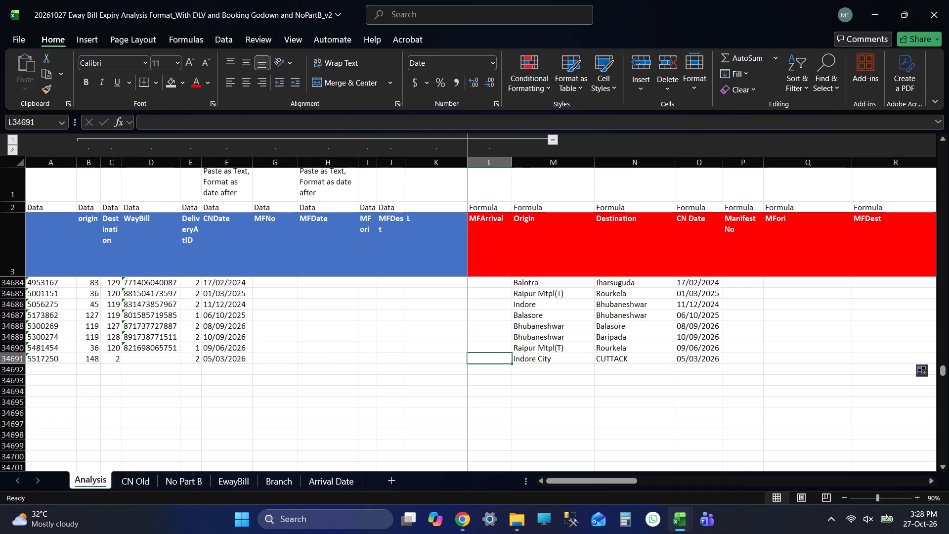
key(Left)
key(Right)
Review the blue data cells of row 34691 from the CNDate column back to column A.
key(ctrl+Left)
key(Left)
key(Left)
key(Left)
key(Left)
key(Left)
key(Left)
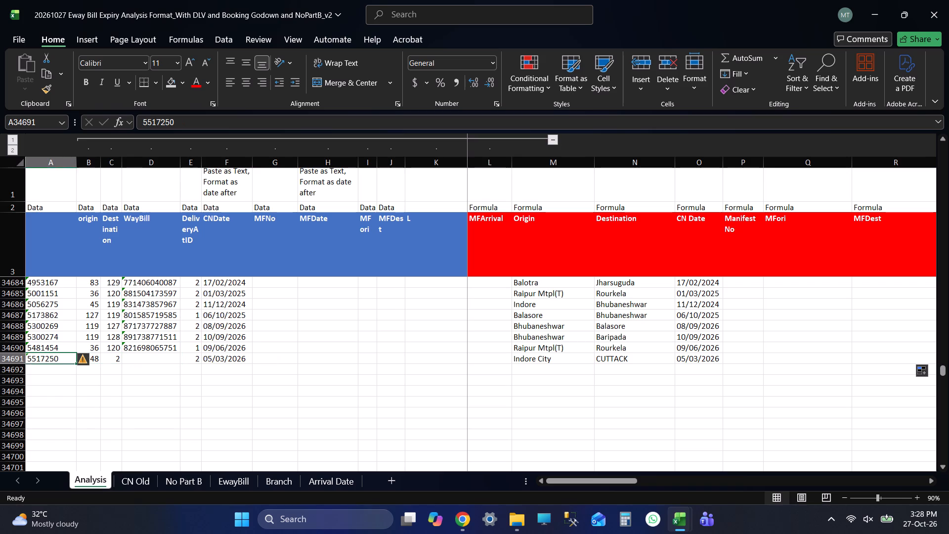
Check row 34691 from the data columns across to the CN Date formula, returning to column A.
key(ctrl+Right)
key(Right)
key(Right)
key(Right)
key(Right)
key(Right)
key(Right)
key(Right)
key(Right)
key(Right)
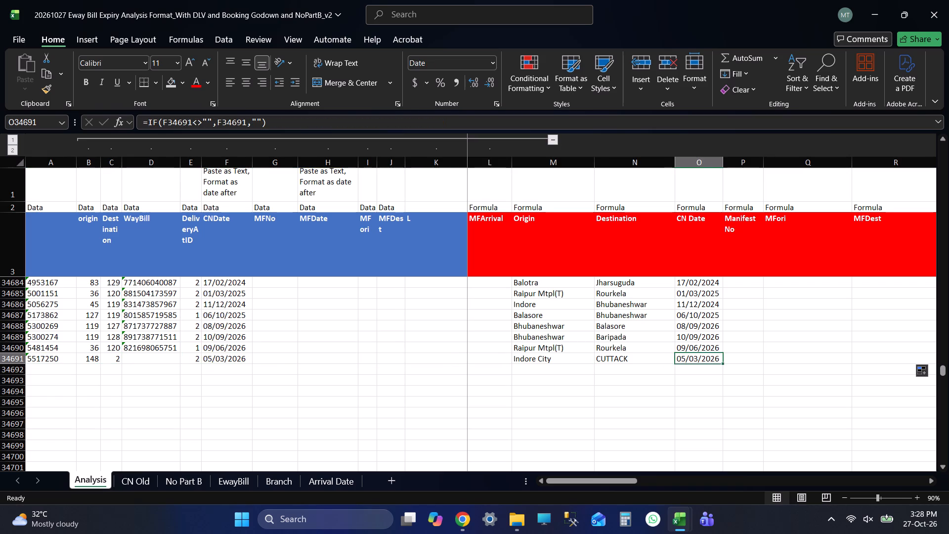
key(ctrl+Left)
key(ctrl+Left)
key(ctrl+Left)
key(ctrl+Left)
Examine row 34691 cell by cell through the blue data columns to the CN Date formula, returning to column A.
key(Right)
key(Right)
key(Right)
key(Right)
key(Right)
key(Right)
key(Right)
key(Right)
key(Right)
key(Right)
key(Right)
key(Right)
key(Right)
key(Right)
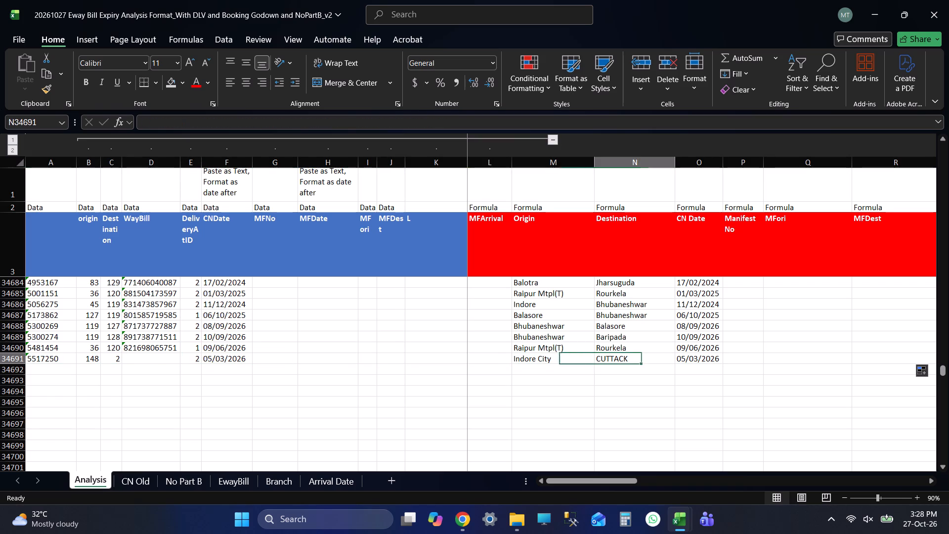
key(ctrl+Left)
key(ctrl+Left)
key(ctrl+Left)
key(ctrl+Left)
Check row 34691 across all data and red formula columns as far as Comp Move, returning to column A.
key(Right)
key(Right)
key(Right)
key(Right)
key(Right)
key(Right)
key(Right)
key(Right)
key(Right)
key(Right)
key(Right)
key(Right)
key(Right)
key(Right)
key(Right)
key(Right)
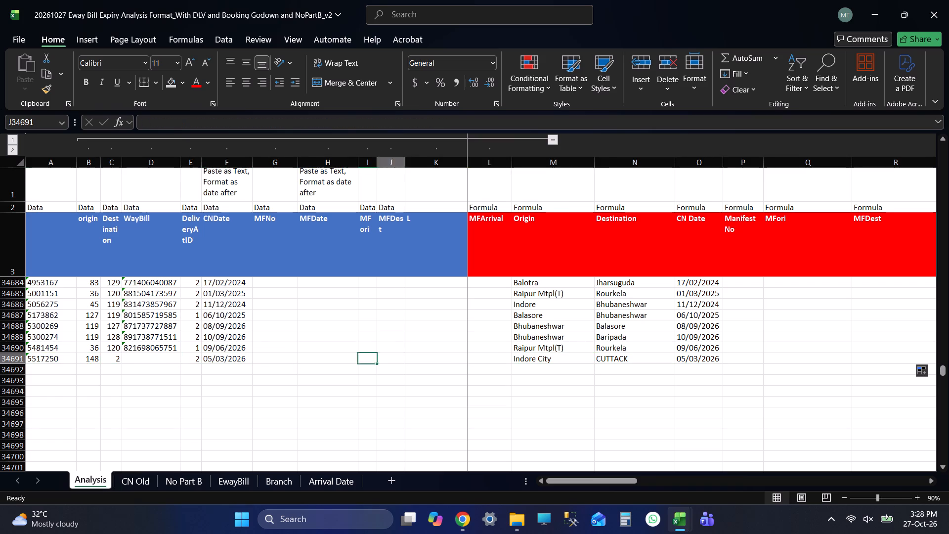
key(Right)
key(Right)
key(Right)
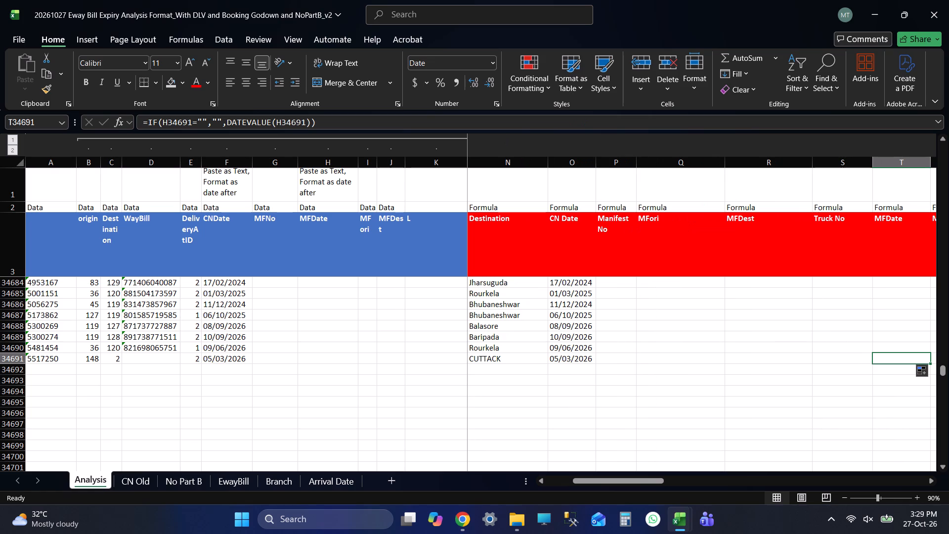
key(Right)
key(Right)
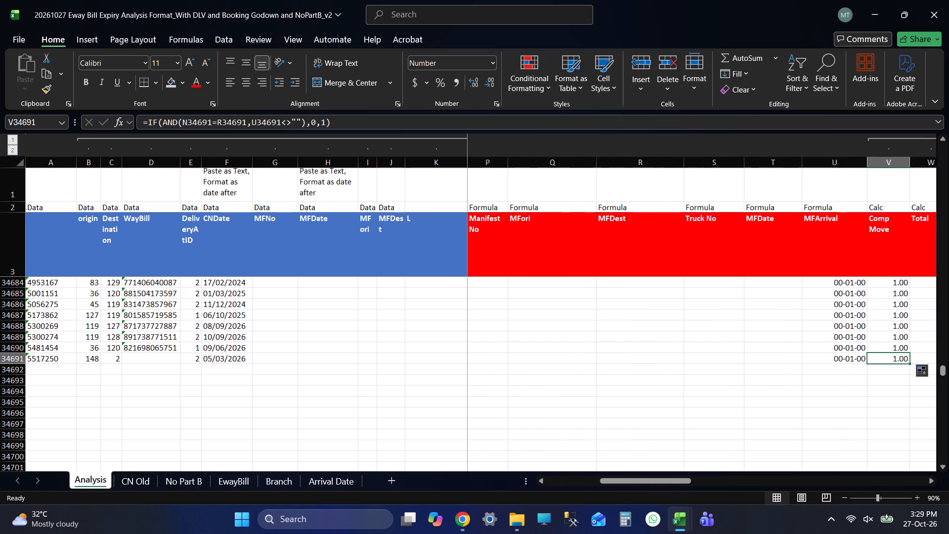
key(ctrl+Left)
key(ctrl+Left)
key(ctrl+Left)
key(ctrl+Left)
key(ctrl+Left)
key(ctrl+Left)
Review row 34691 across the blue data columns to the Origin formula, returning to column A.
key(Right)
key(Right)
key(Right)
key(Right)
key(Right)
key(Right)
key(Right)
key(Right)
key(Right)
key(Right)
key(Right)
key(Right)
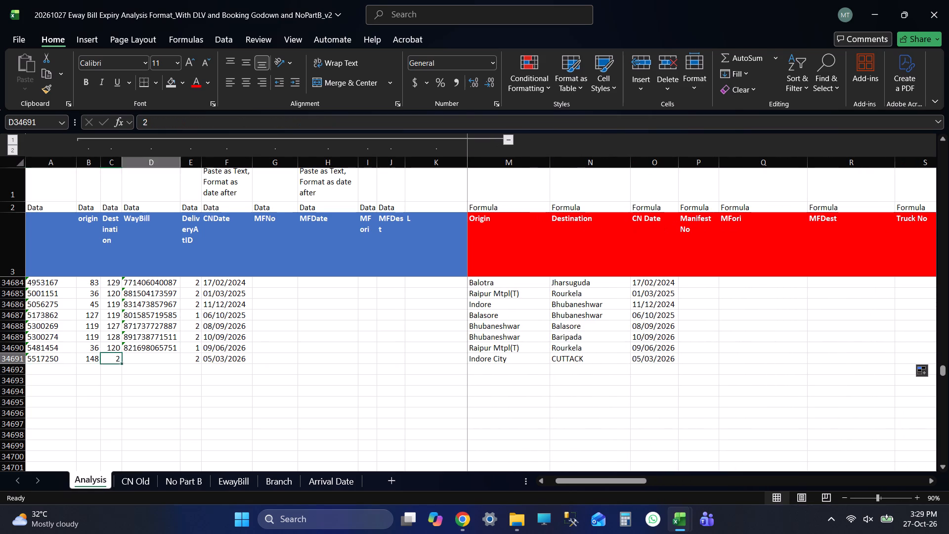
key(ctrl+Left)
key(ctrl+Left)
Recheck row 34691 from column A through the data columns to the CN Date formula, ending back at column A.
key(Right)
key(Right)
key(Right)
key(Right)
key(Right)
key(Right)
key(Right)
key(Right)
key(Right)
key(Right)
key(Right)
key(Right)
key(Right)
key(Right)
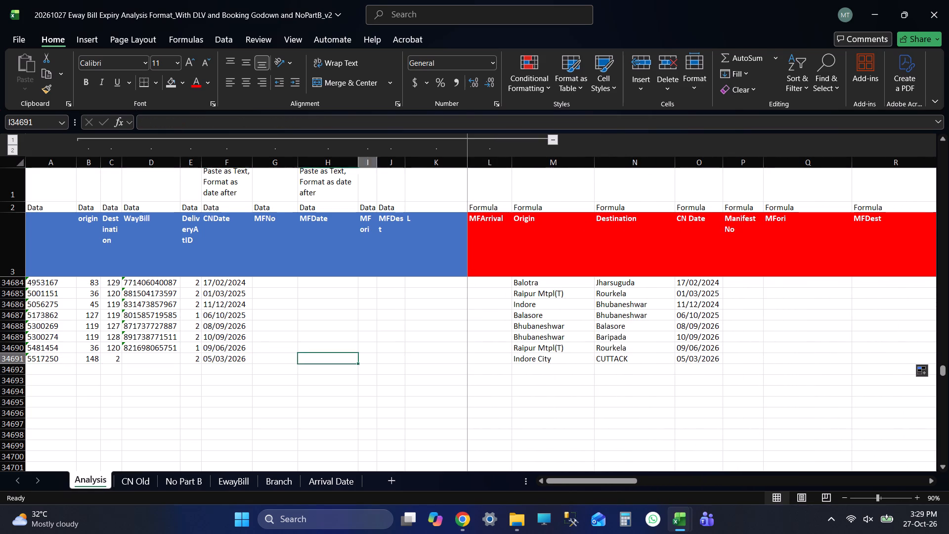
key(ctrl+Left)
key(ctrl+Left)
key(ctrl+Left)
Review the data cells of row 34691 up to the Origin formula column, returning to column A.
key(Right)
key(Right)
key(Right)
key(Right)
key(Right)
key(Right)
key(Right)
key(Right)
key(Right)
key(Right)
key(Right)
key(Right)
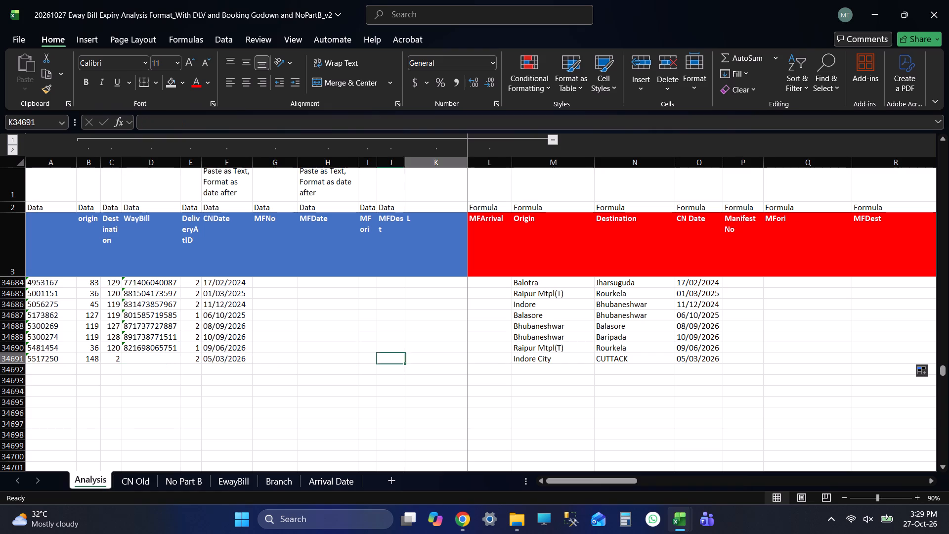
key(ctrl+Left)
key(ctrl+Left)
key(ctrl+Left)
Examine row 34691 across to the Destination formula, returning to column A.
key(Right)
key(Right)
key(Right)
key(Right)
key(Right)
key(Right)
key(Right)
key(Right)
key(Right)
key(Right)
key(Right)
key(Right)
key(Right)
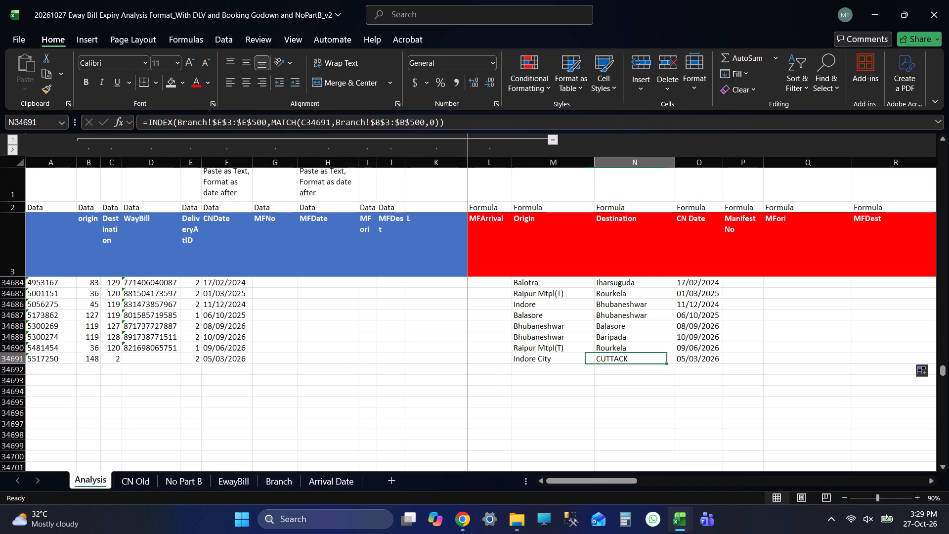
key(ctrl+Left)
key(ctrl+Left)
key(ctrl+Left)
key(ctrl+Left)
Examine column A at the top of the Analysis sheet, where header row 3 meets the first data row 4.
key(ctrl+Up)
key(Down)
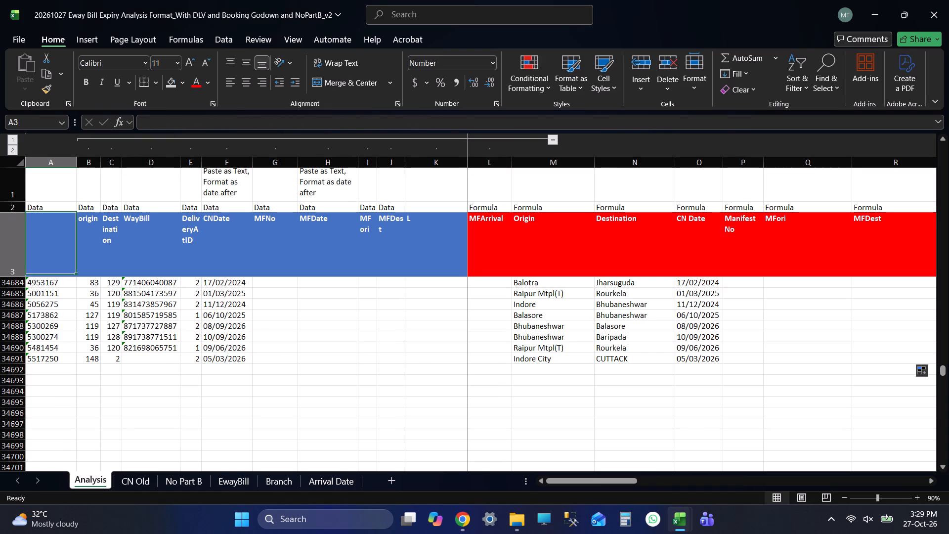
key(Down)
key(Up)
key(Down)
key(Up)
key(Down)
key(Up)
key(Down)
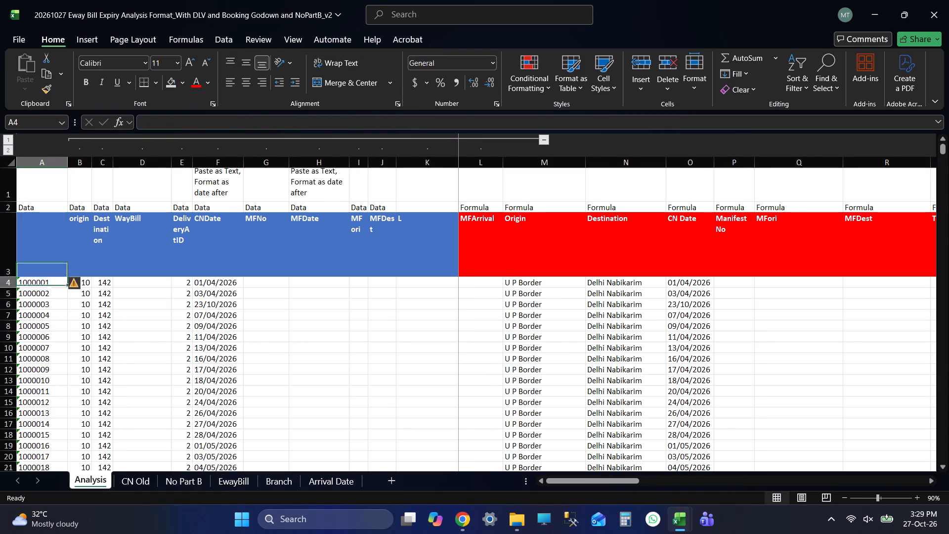
key(Up)
key(Down)
key(Up)
key(Down)
key(Up)
key(Left)
key(Left)
key(Left)
key(Left)
key(Left)
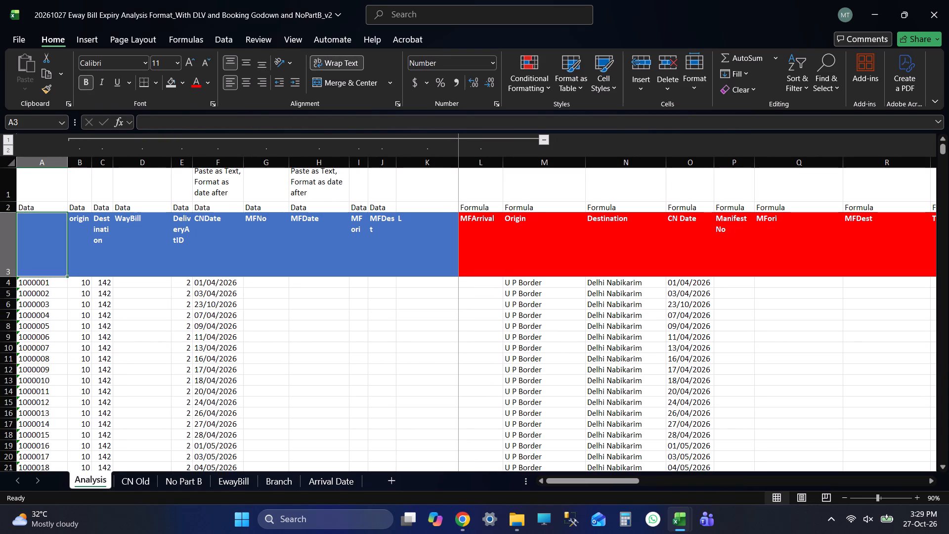
Check the end of the data in column A and the rows just below row 34691.
key(ctrl+Down)
key(Down)
key(Down)
key(Down)
key(Down)
key(Down)
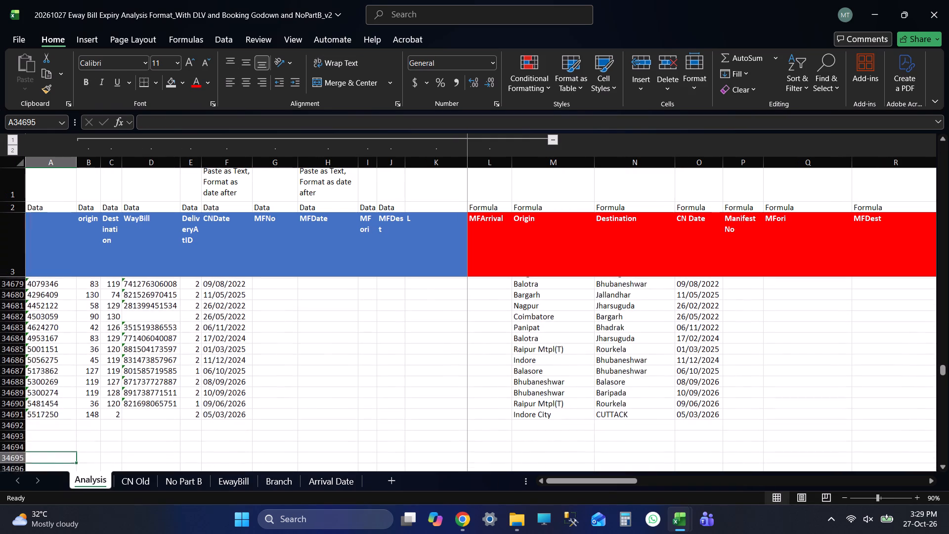
key(Down)
key(Down)
Return to the blue header cell A3 and review the first data row beneath it.
key(ctrl+Up)
key(ctrl+Up)
key(Down)
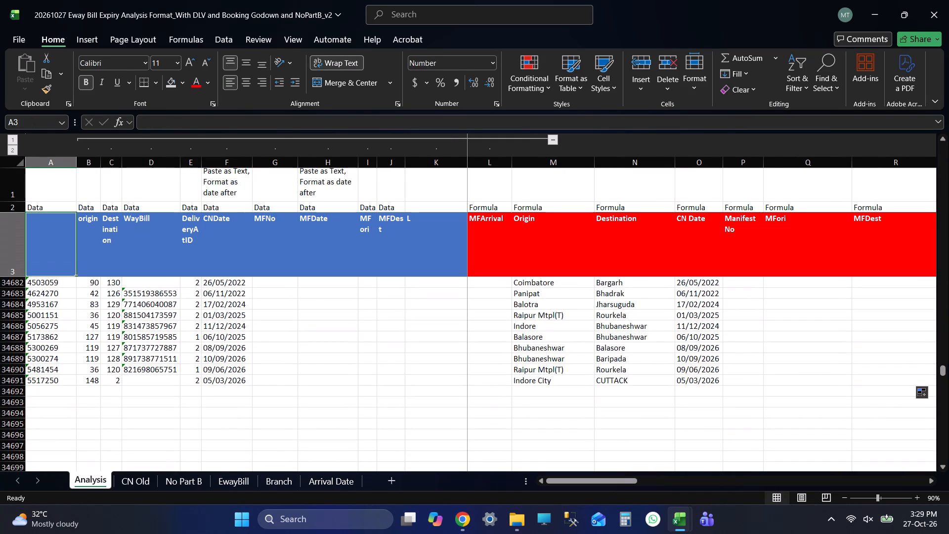
key(Down)
key(Up)
key(Down)
key(Up)
key(Left)
key(Left)
key(Left)
key(Left)
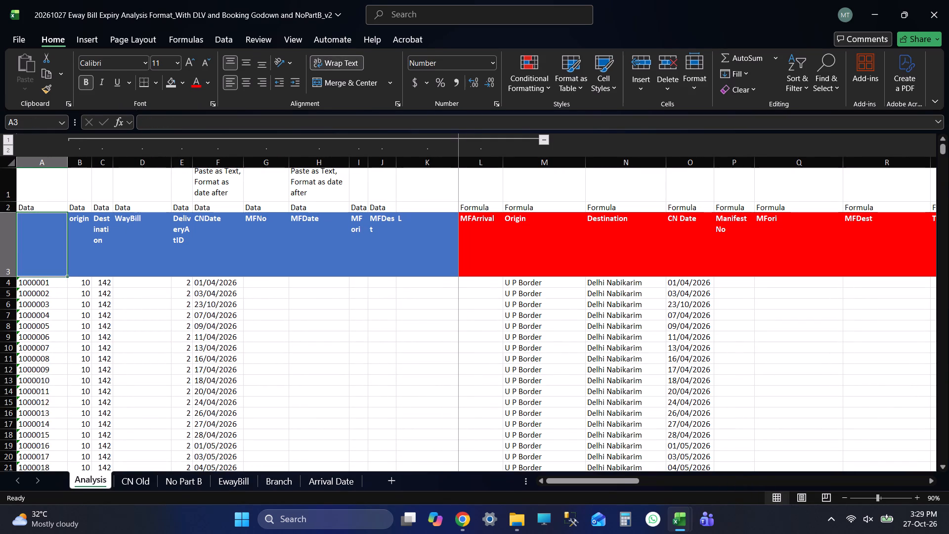
Show the empty No Part B sheet and open the PARTB_NOT_UPDATED_FOR_12D (53) file from the 20261027 Data (P) folder.
click(184, 481)
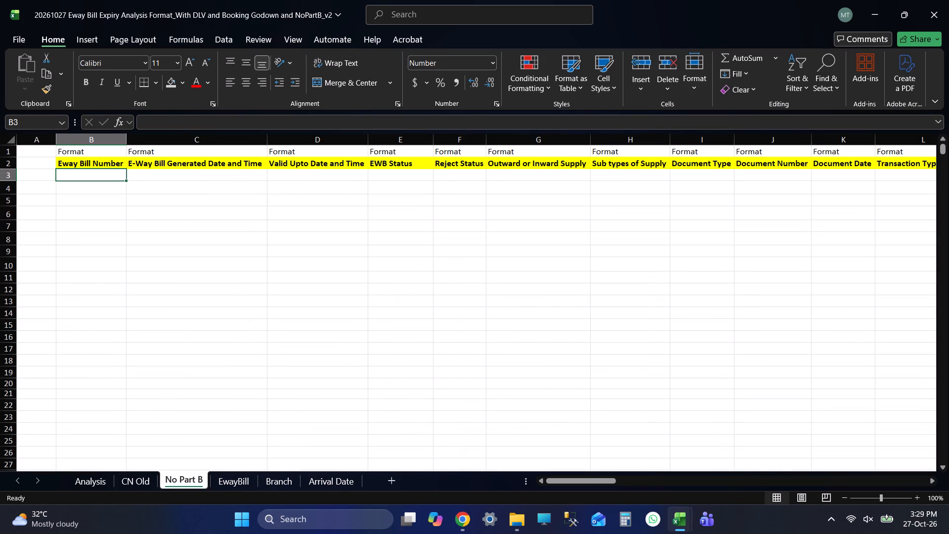
key(alt+Tab)
click(945, 0)
key(alt+Tab)
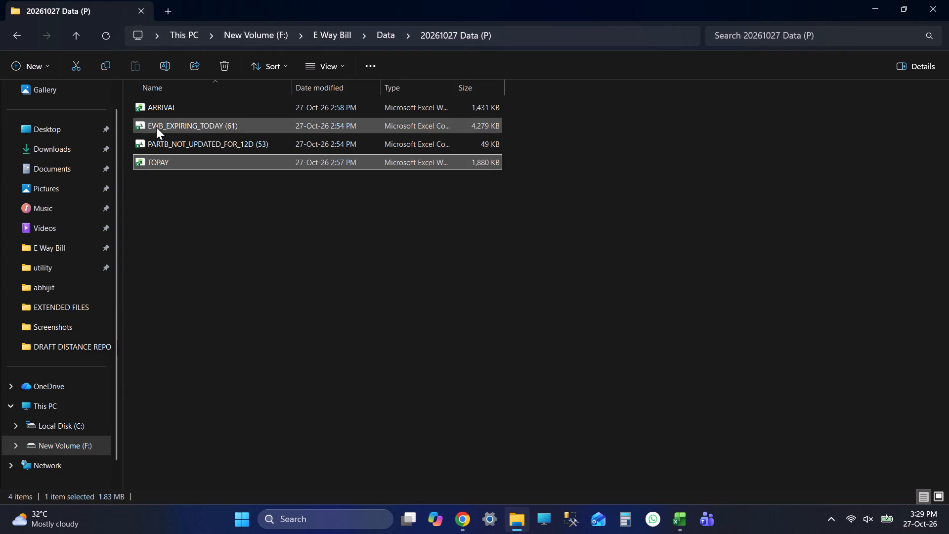
double_click(162, 145)
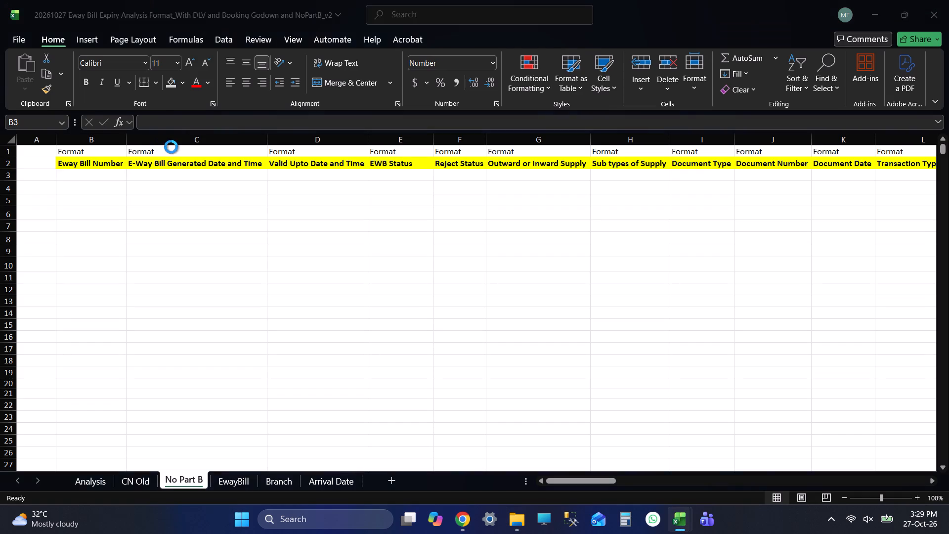
key(Up)
key(Up)
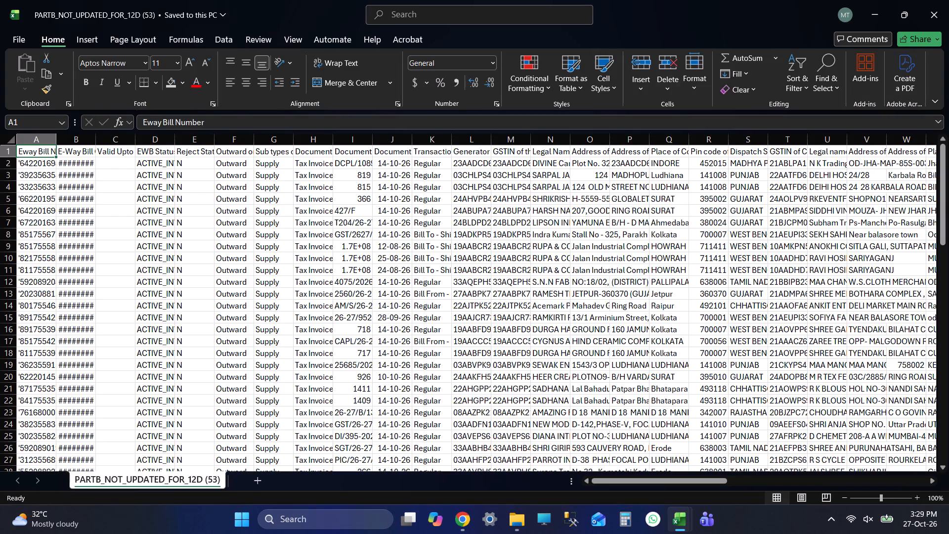
key(Up)
key(Up)
key(Up)
key(Up)
key(Up)
key(Up)
Remove the apostrophe from all Eway Bill Number values in column A by replacing it with nothing.
key(Down)
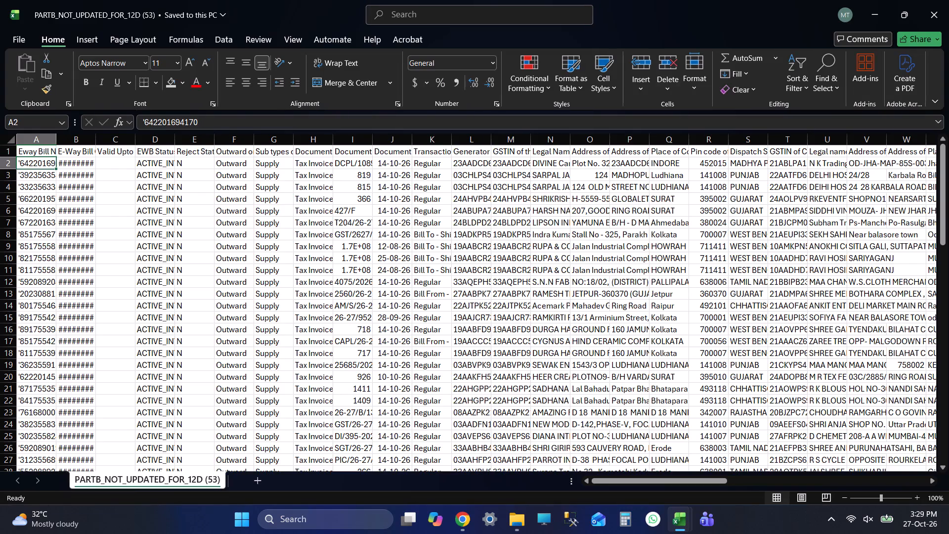
key(ctrl+shift+Down)
key(ctrl+h)
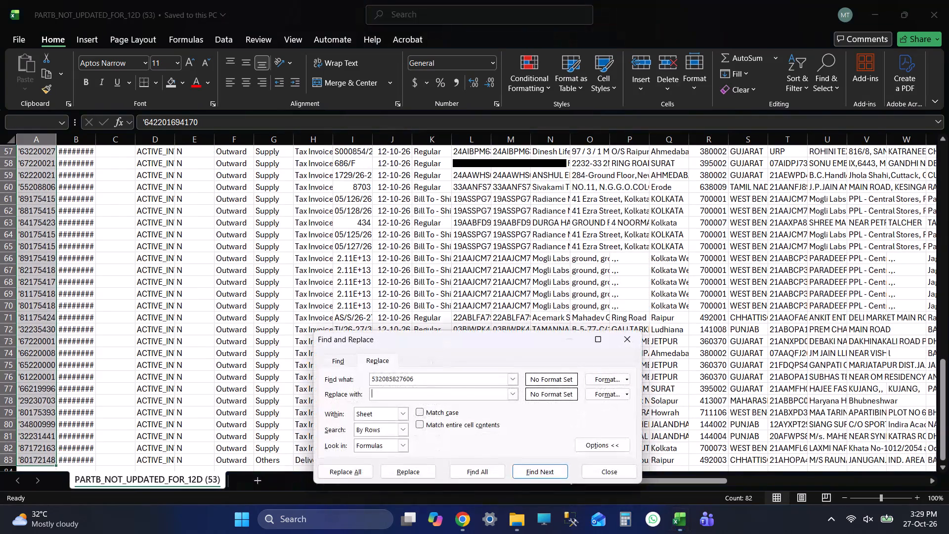
key(shift+Tab)
key(apostrophe)
click(340, 474)
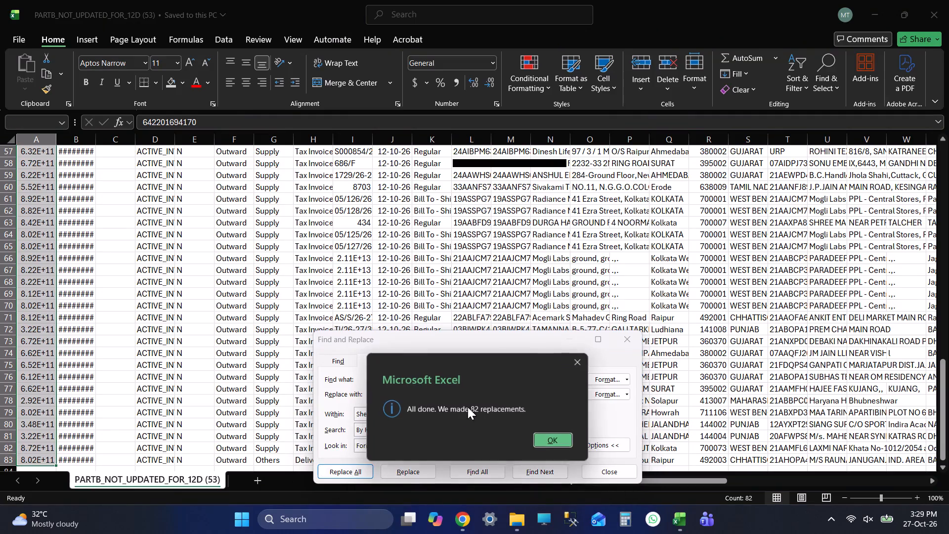
click(554, 435)
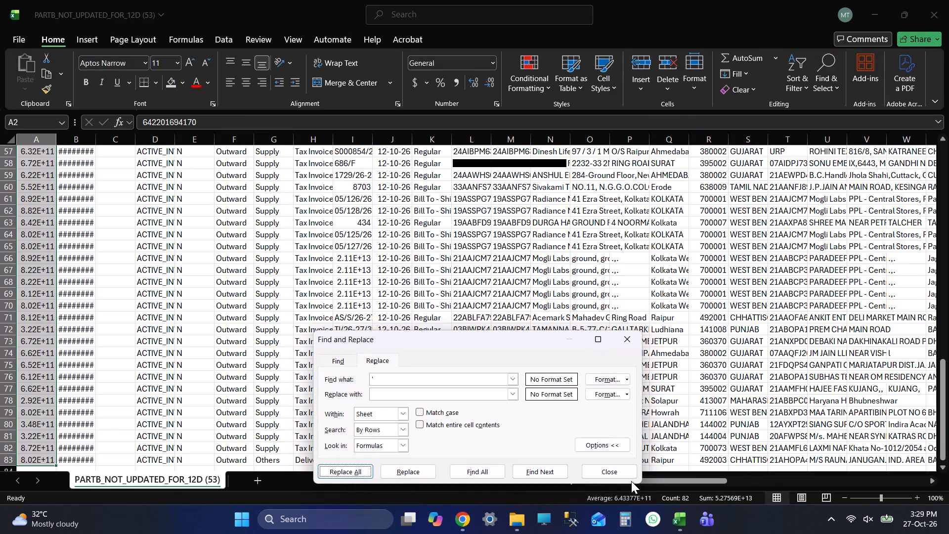
click(623, 471)
Format the Eway Bill Number values as Number with no decimal places and save the file.
click(484, 72)
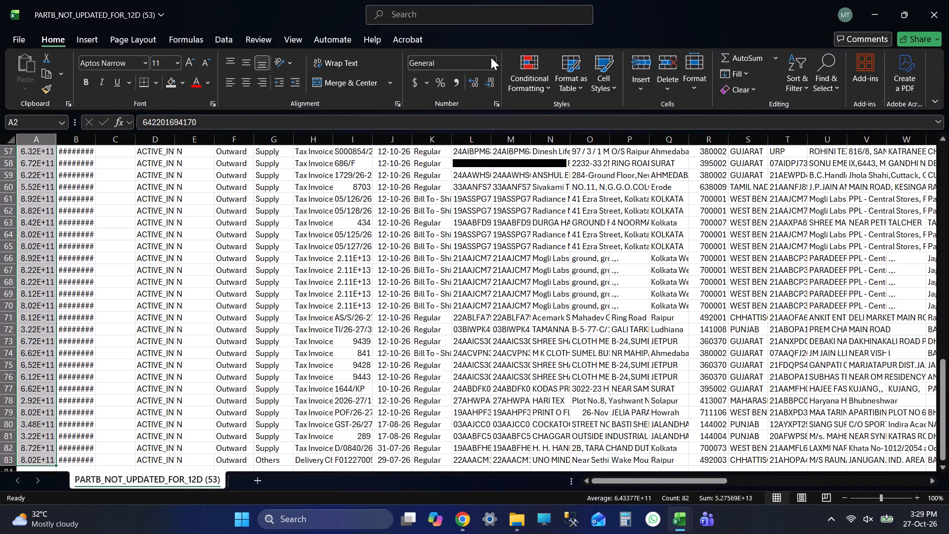
click(491, 64)
click(460, 118)
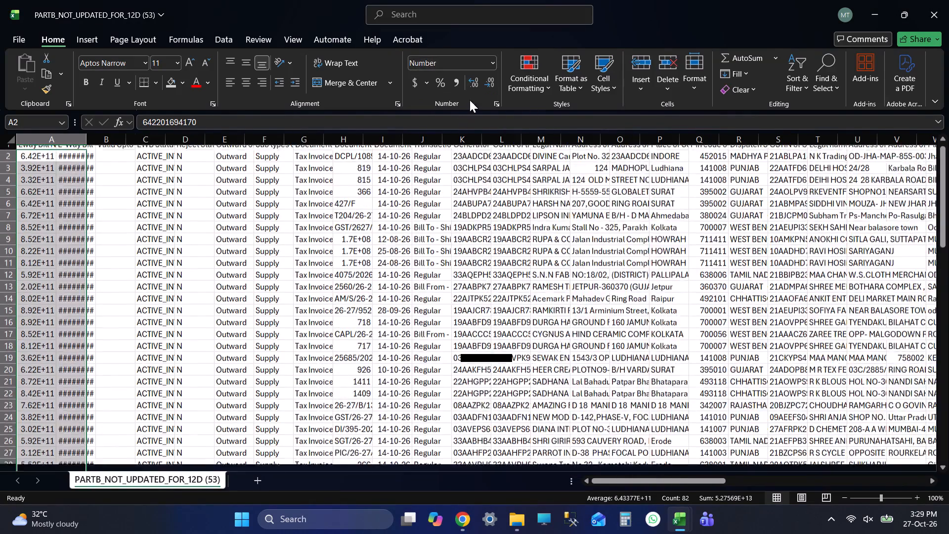
double_click(491, 81)
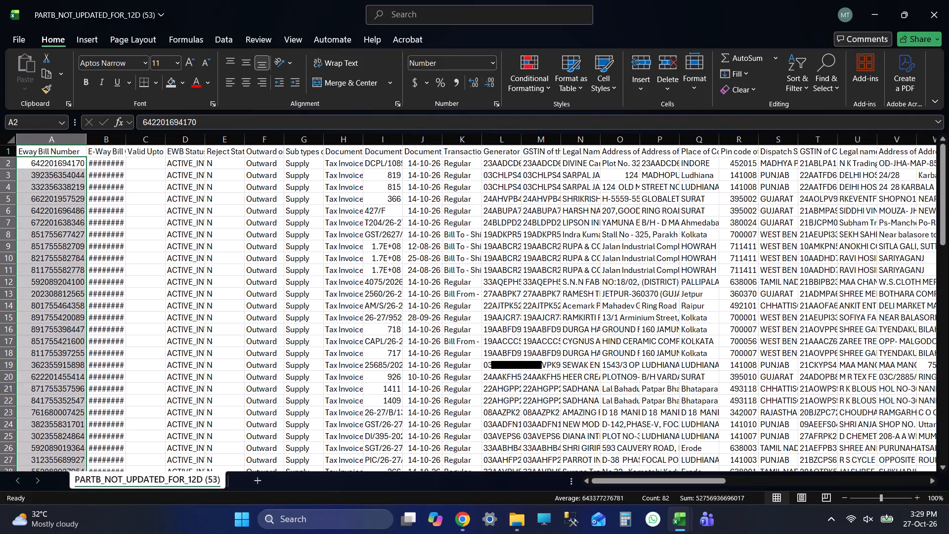
key(ctrl+s)
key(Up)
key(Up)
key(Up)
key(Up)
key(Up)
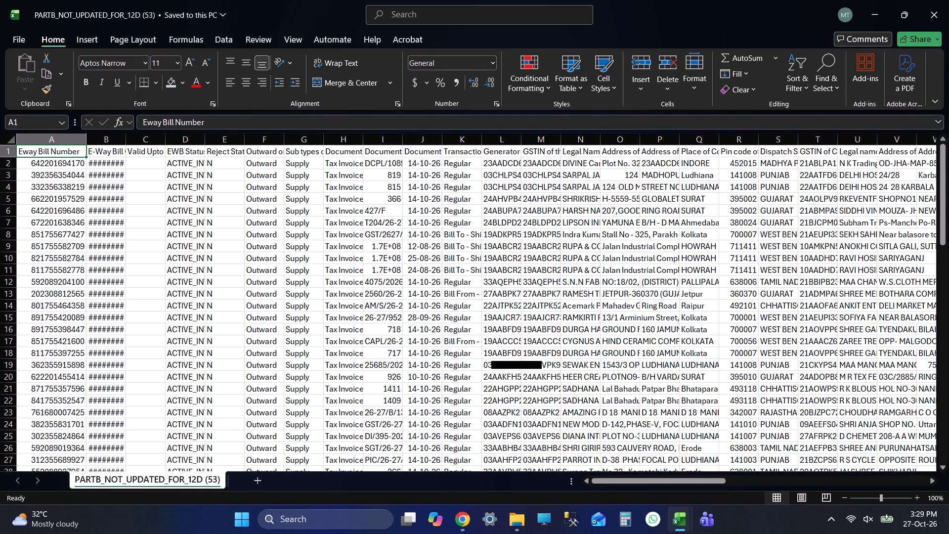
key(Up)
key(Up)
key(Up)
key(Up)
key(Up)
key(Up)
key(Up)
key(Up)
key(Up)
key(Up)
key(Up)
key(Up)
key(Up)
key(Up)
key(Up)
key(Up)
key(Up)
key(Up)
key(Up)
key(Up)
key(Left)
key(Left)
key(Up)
Copy all PARTB data below the header, from A2 across to column AL and down to row 83.
key(Down)
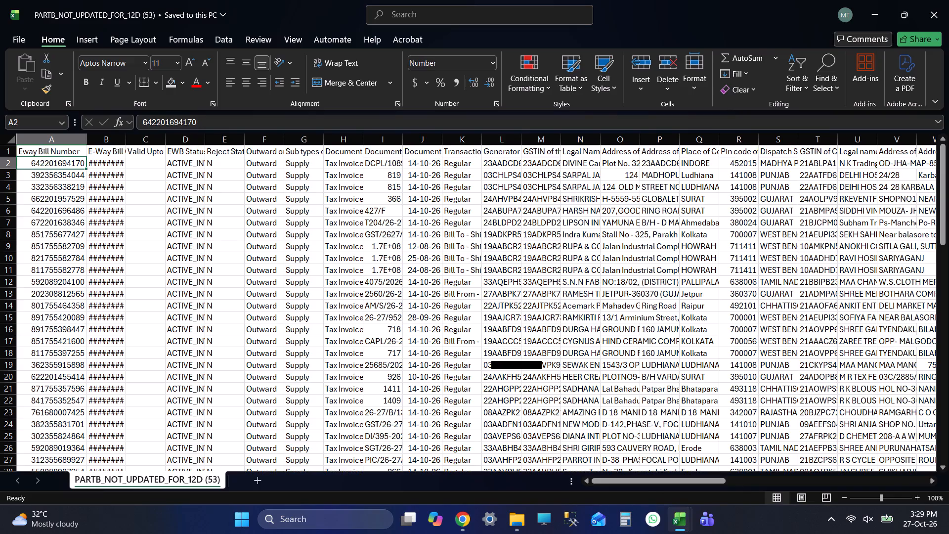
key(ctrl+shift+Right)
key(ctrl+shift+Right)
key(ctrl+shift+Right)
key(ctrl+shift+Right)
key(ctrl+shift+Right)
key(ctrl+shift+Right)
key(ctrl+shift+Right)
key(ctrl+shift+Right)
key(ctrl+shift+Right)
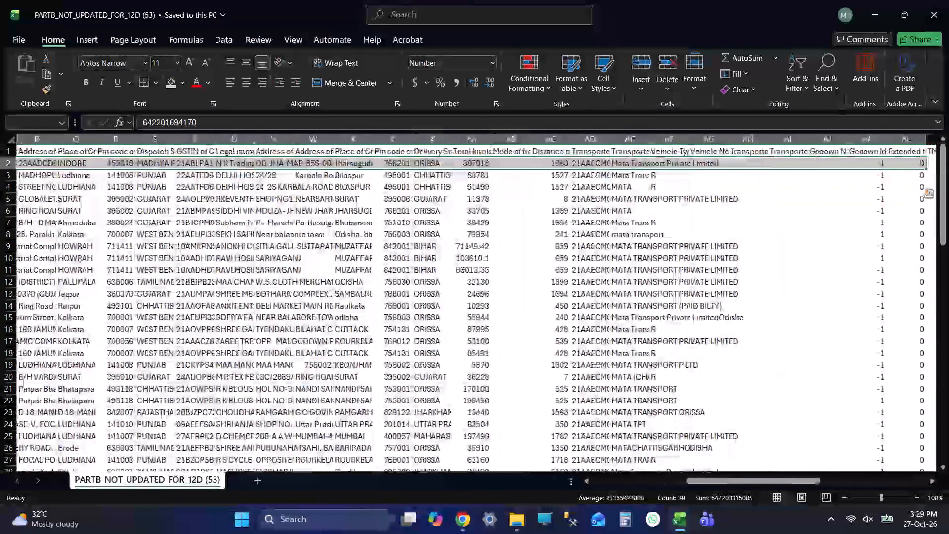
key(ctrl+shift+Down)
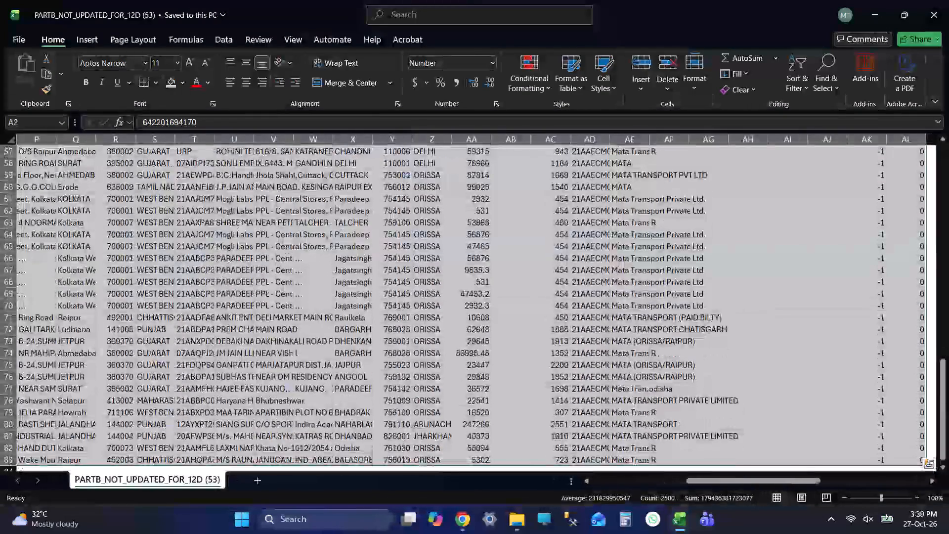
key(ctrl+c)
key(ctrl+c)
key(ctrl+c)
key(ctrl+c)
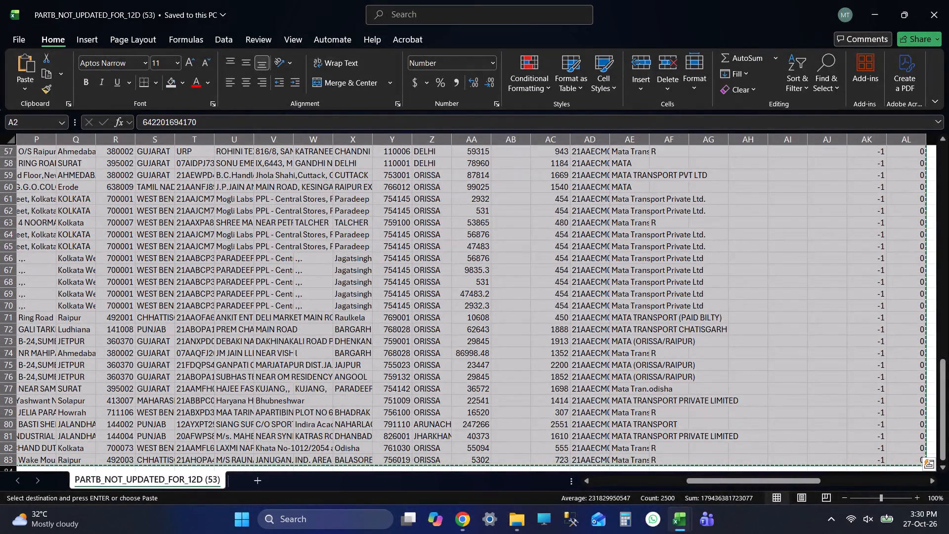
Paste the copied PARTB data into the No Part B sheet of the analysis workbook, starting at cell B3.
key(alt+Tab)
key(Up)
key(Down)
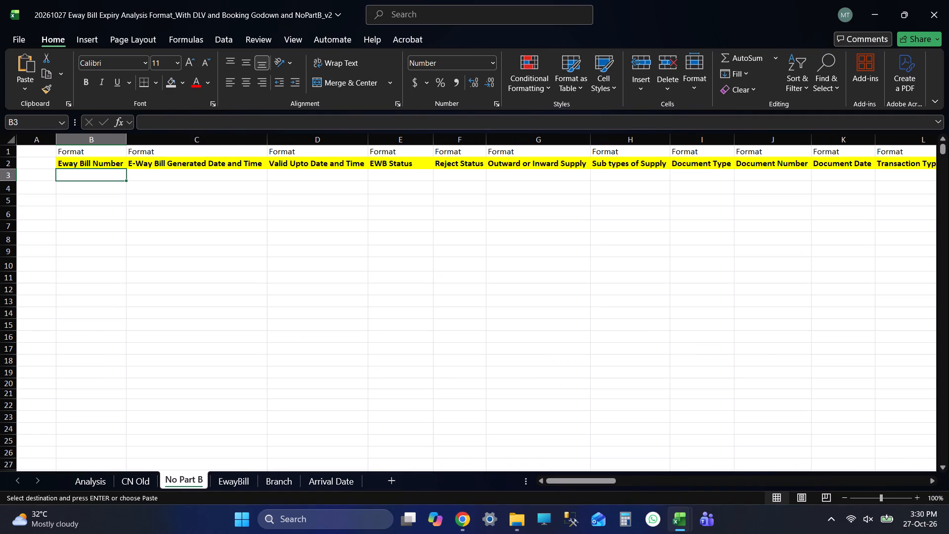
key(ctrl+v)
key(Up)
key(Down)
Compare the first and last Eway Bill numbers in the PARTB source file with those pasted in the No Part B sheet.
key(alt+Tab)
key(ctrl+Up)
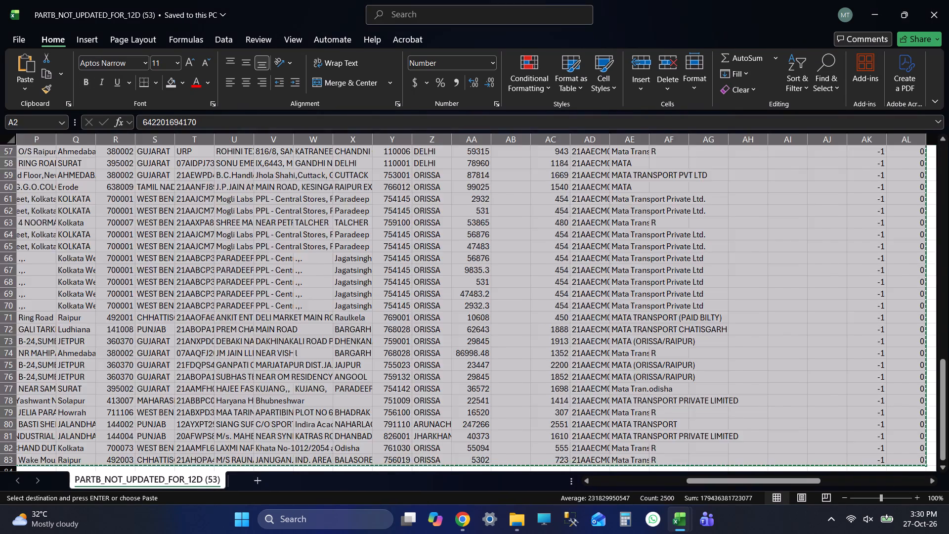
key(Up)
key(Up)
key(Up)
key(Down)
key(alt+Tab)
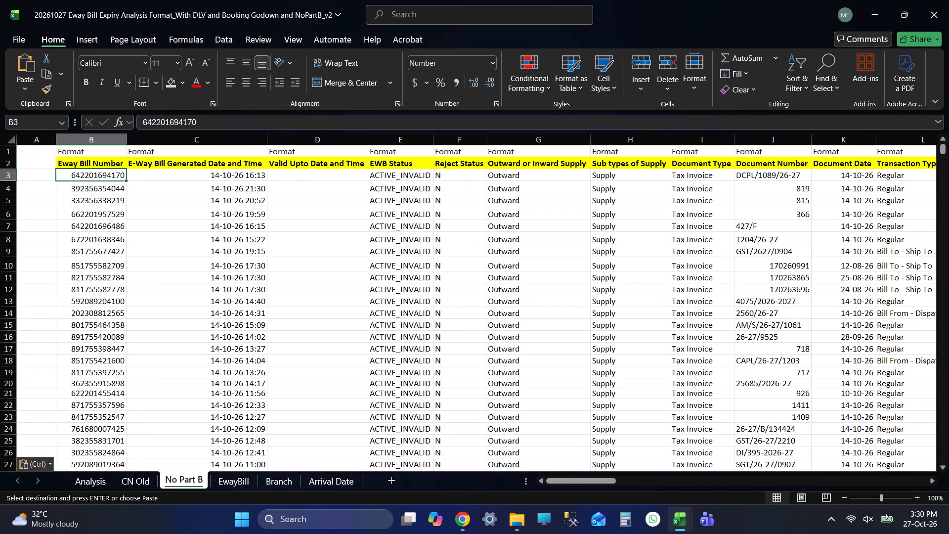
key(alt+Tab)
key(alt+Tab)
key(alt+Tab)
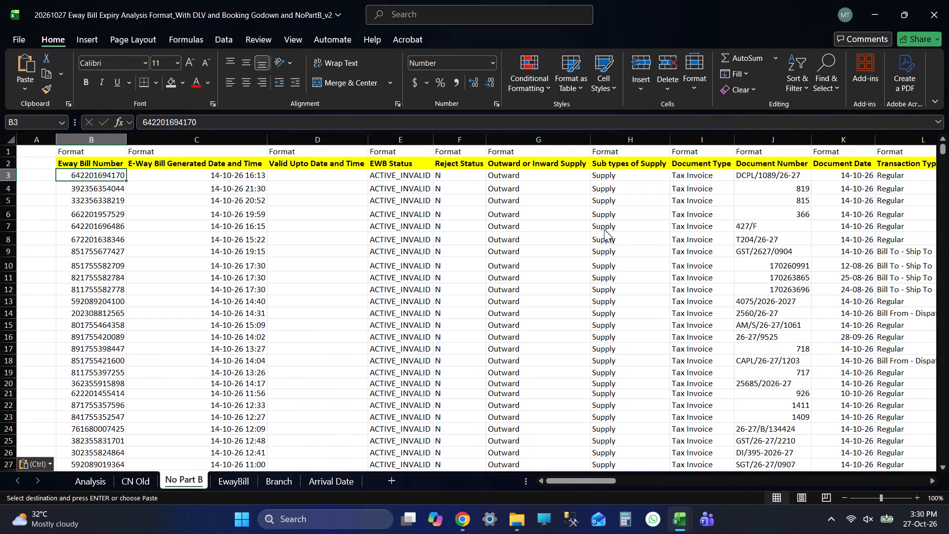
key(alt+Tab)
key(alt+Tab)
key(alt+Tab)
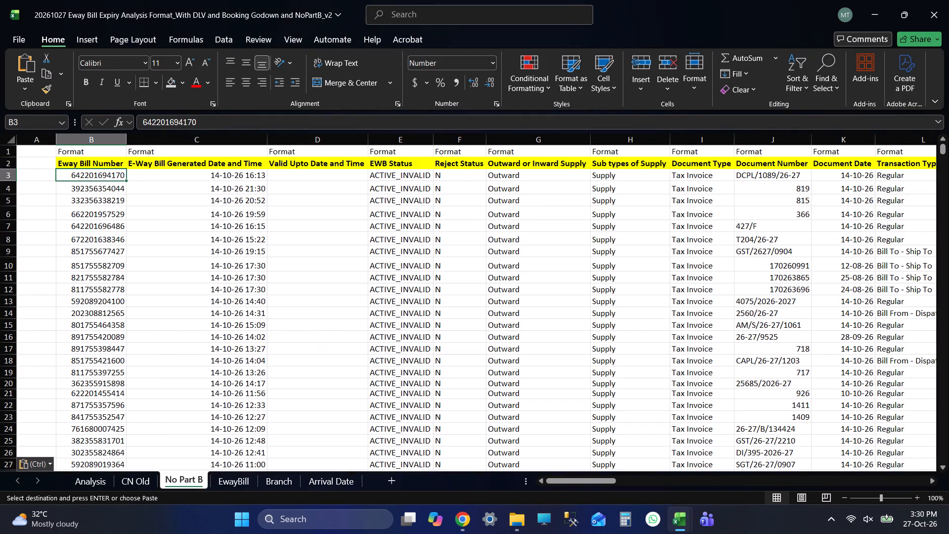
key(alt+Tab)
key(ctrl+Down)
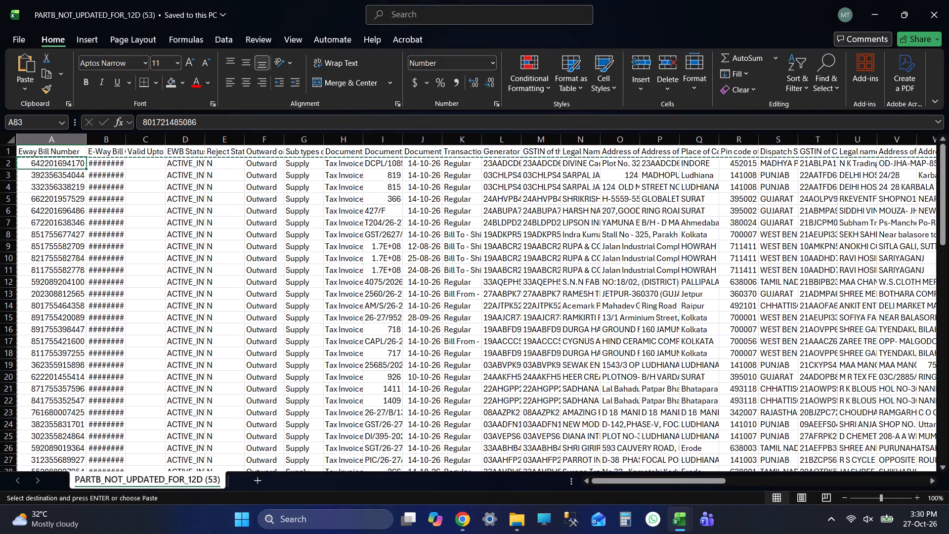
key(alt+Tab)
key(ctrl+Down)
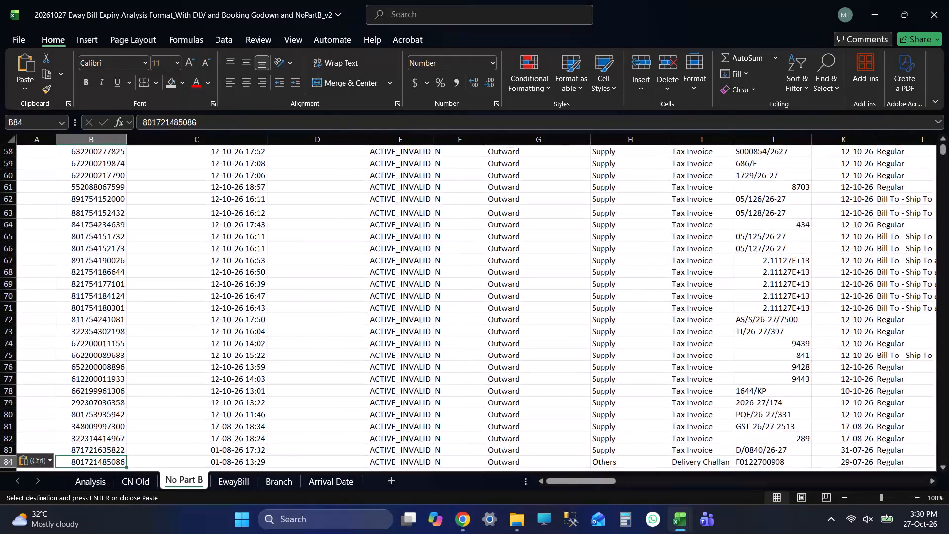
key(alt+Tab)
key(alt+Tab)
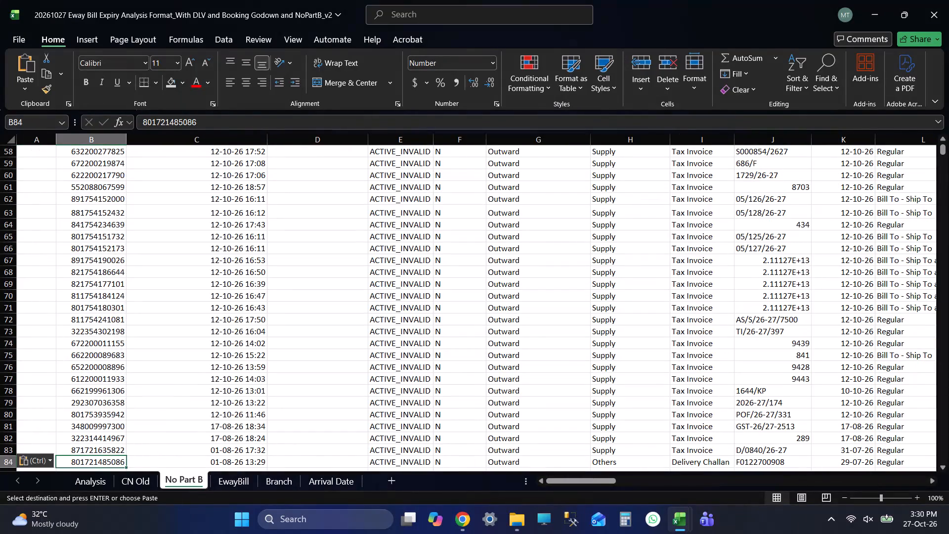
key(alt+Tab)
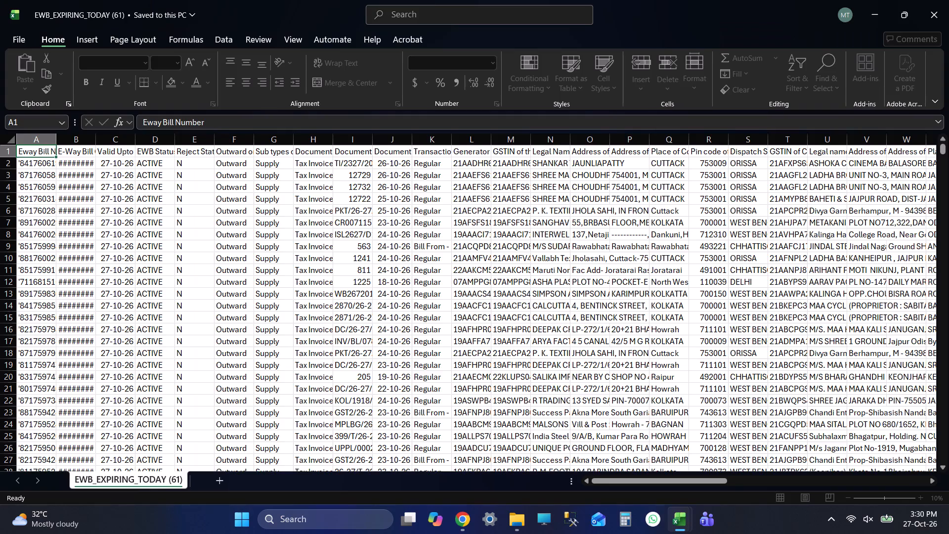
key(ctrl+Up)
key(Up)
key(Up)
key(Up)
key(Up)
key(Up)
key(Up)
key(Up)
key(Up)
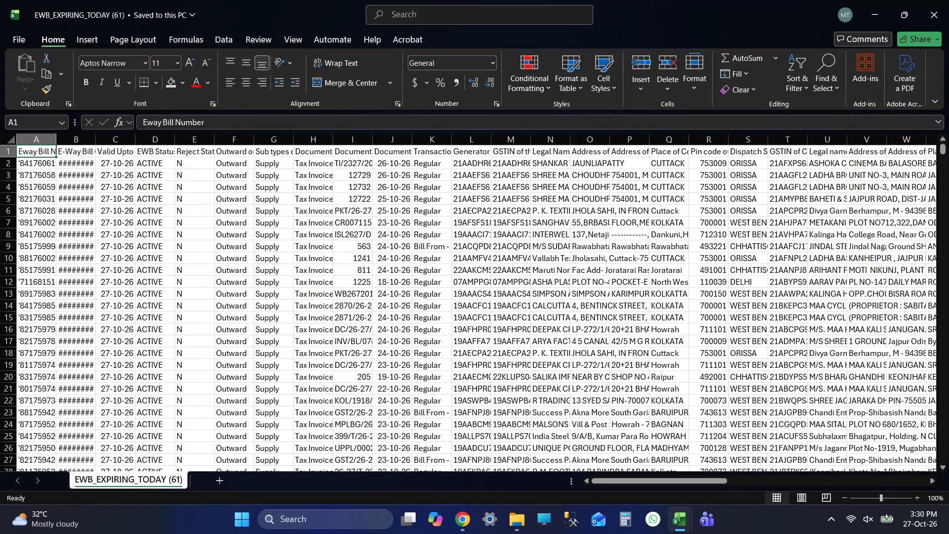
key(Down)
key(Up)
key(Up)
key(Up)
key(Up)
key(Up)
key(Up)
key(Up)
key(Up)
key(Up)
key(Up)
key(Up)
Remove the apostrophe from all Eway Bill Number values in column A, from A2 down, replacing it with nothing.
key(Down)
key(ctrl+shift+Down)
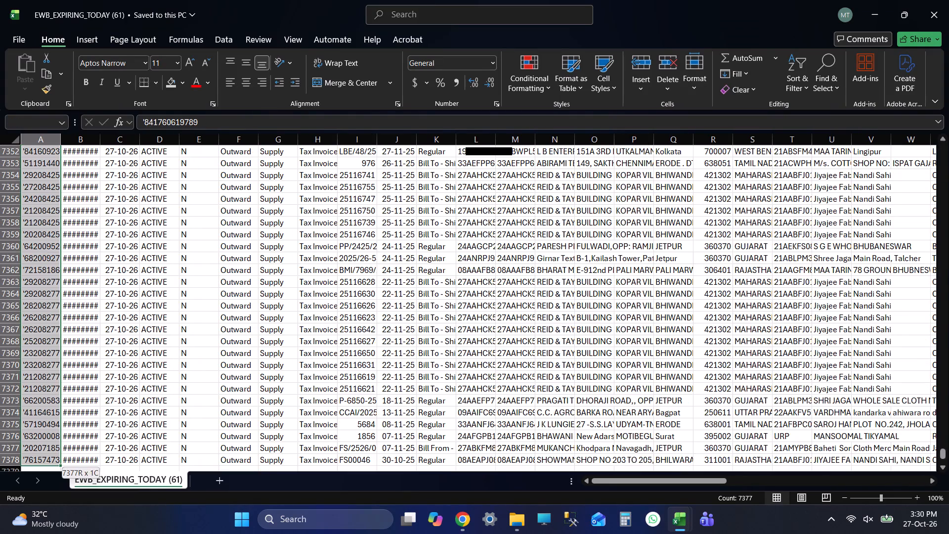
key(ctrl+h)
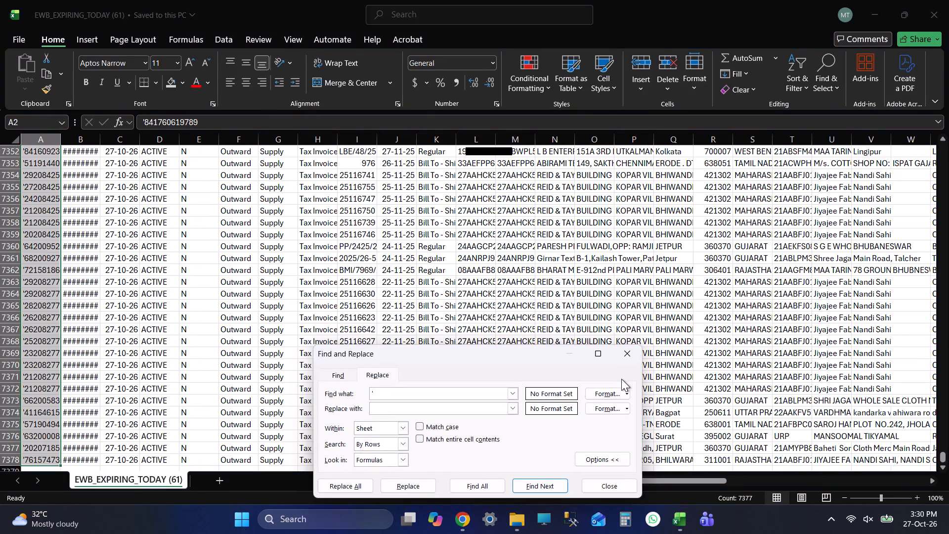
click(345, 489)
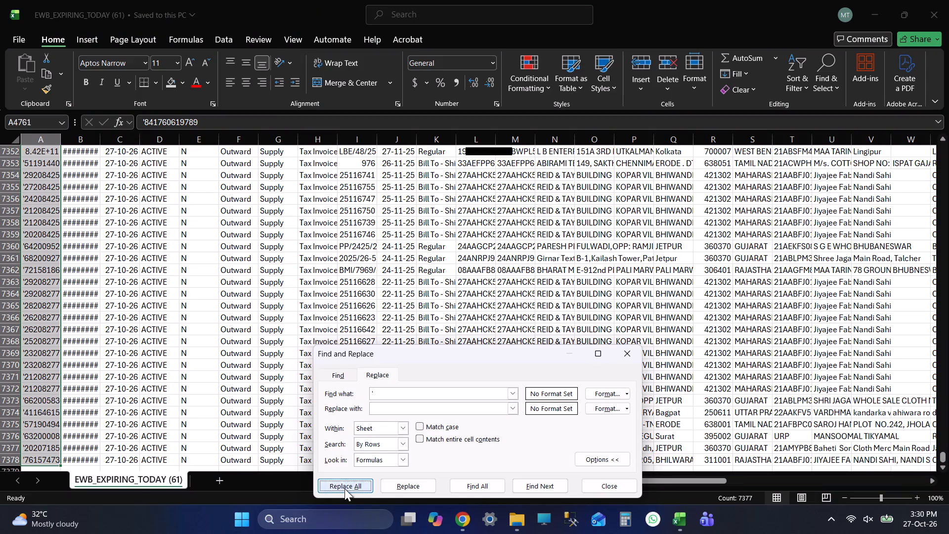
click(560, 454)
click(614, 485)
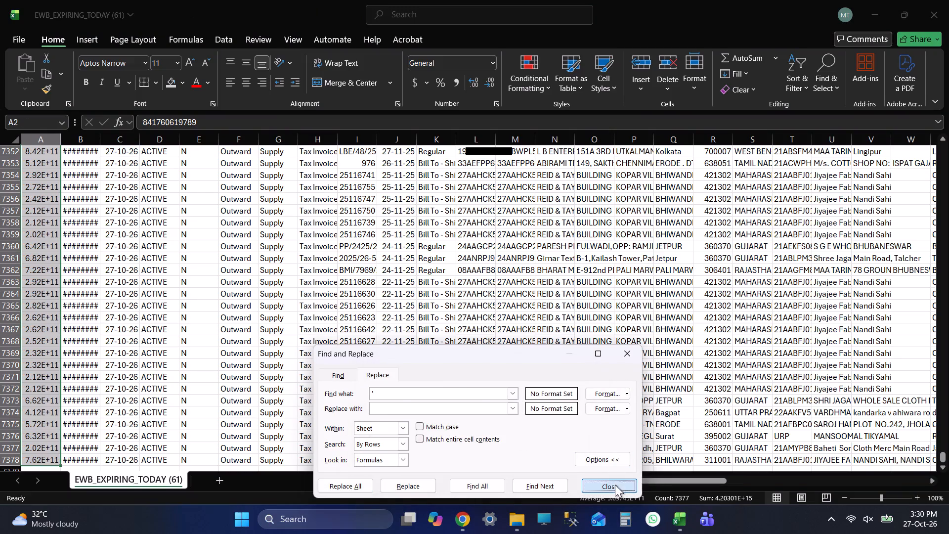
Format the Eway Bill Number values as Number with no decimal places and save the file.
click(492, 65)
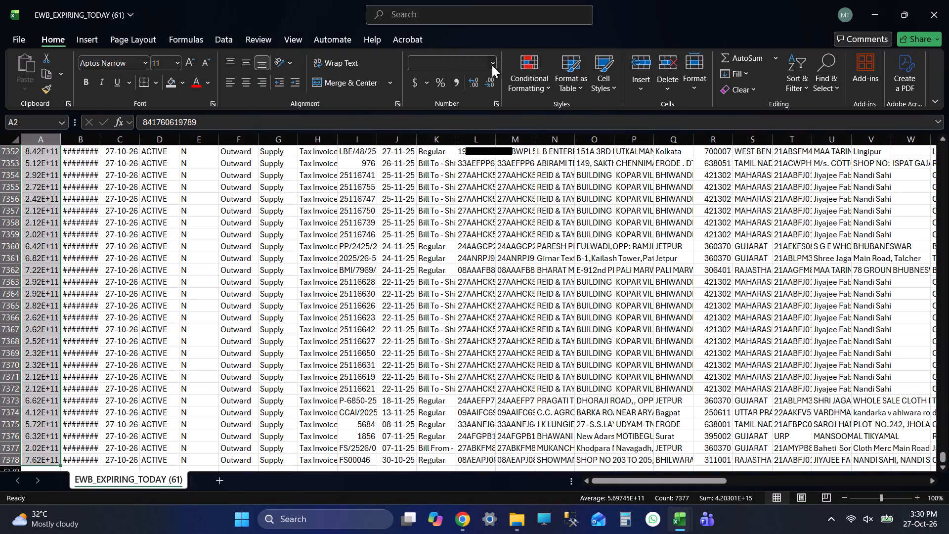
click(463, 113)
double_click(488, 79)
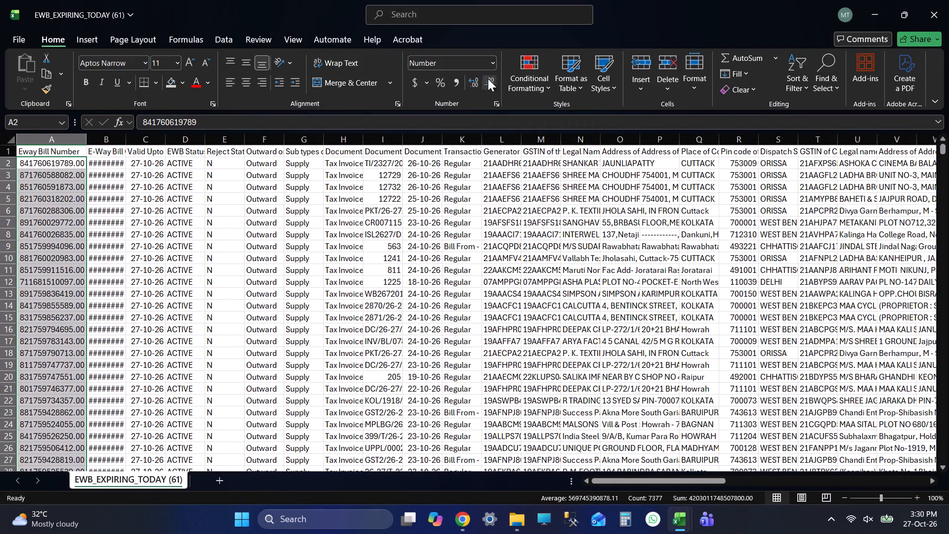
key(ctrl+s)
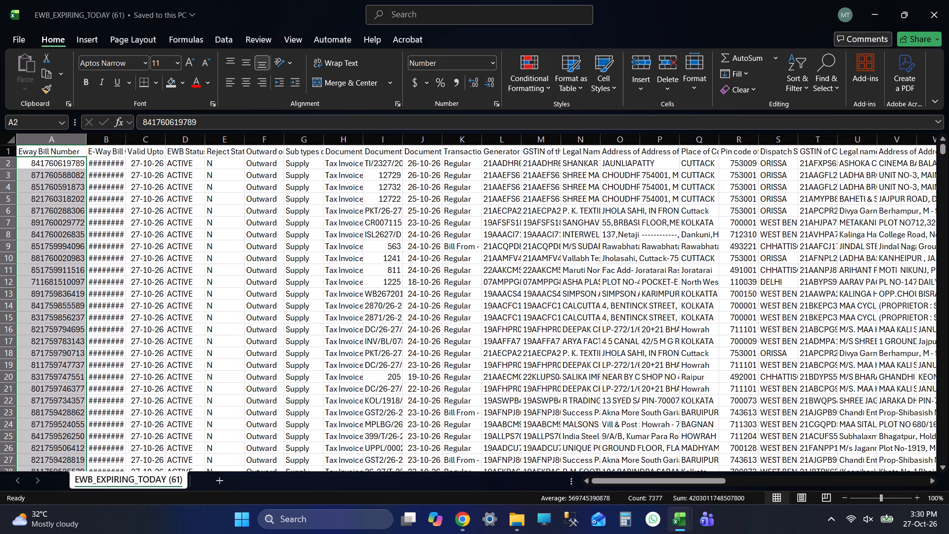
key(ctrl+s)
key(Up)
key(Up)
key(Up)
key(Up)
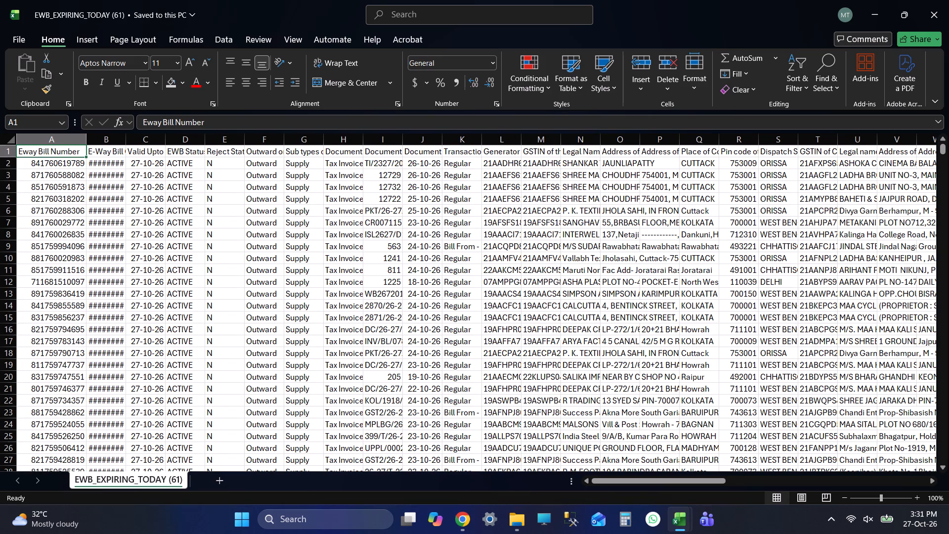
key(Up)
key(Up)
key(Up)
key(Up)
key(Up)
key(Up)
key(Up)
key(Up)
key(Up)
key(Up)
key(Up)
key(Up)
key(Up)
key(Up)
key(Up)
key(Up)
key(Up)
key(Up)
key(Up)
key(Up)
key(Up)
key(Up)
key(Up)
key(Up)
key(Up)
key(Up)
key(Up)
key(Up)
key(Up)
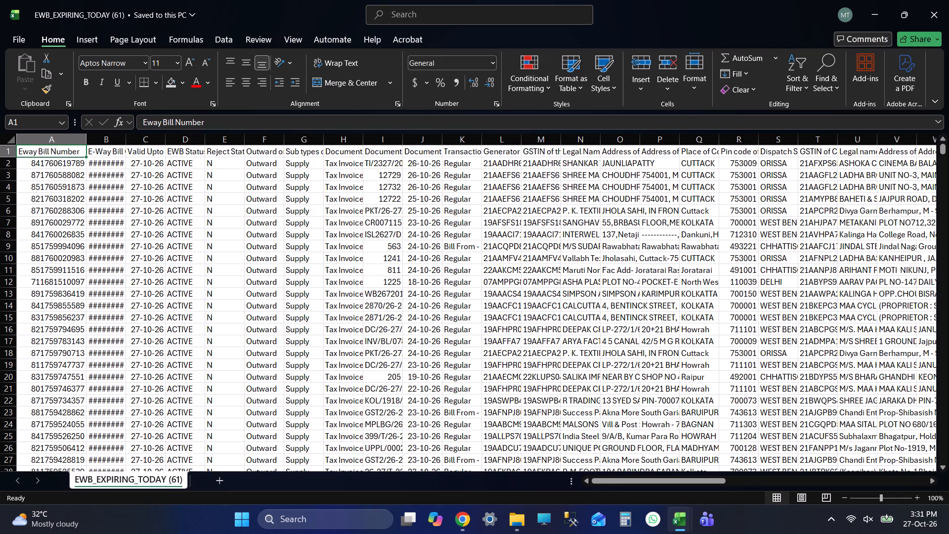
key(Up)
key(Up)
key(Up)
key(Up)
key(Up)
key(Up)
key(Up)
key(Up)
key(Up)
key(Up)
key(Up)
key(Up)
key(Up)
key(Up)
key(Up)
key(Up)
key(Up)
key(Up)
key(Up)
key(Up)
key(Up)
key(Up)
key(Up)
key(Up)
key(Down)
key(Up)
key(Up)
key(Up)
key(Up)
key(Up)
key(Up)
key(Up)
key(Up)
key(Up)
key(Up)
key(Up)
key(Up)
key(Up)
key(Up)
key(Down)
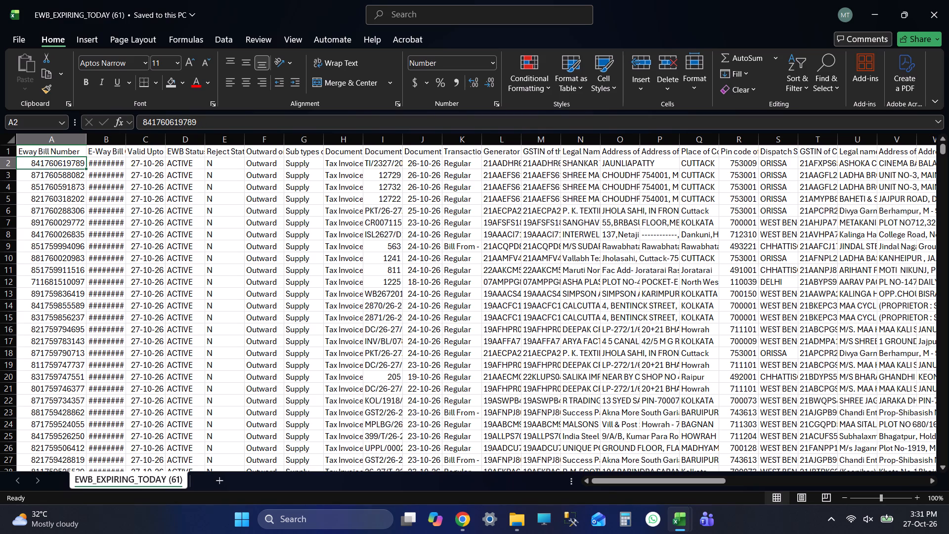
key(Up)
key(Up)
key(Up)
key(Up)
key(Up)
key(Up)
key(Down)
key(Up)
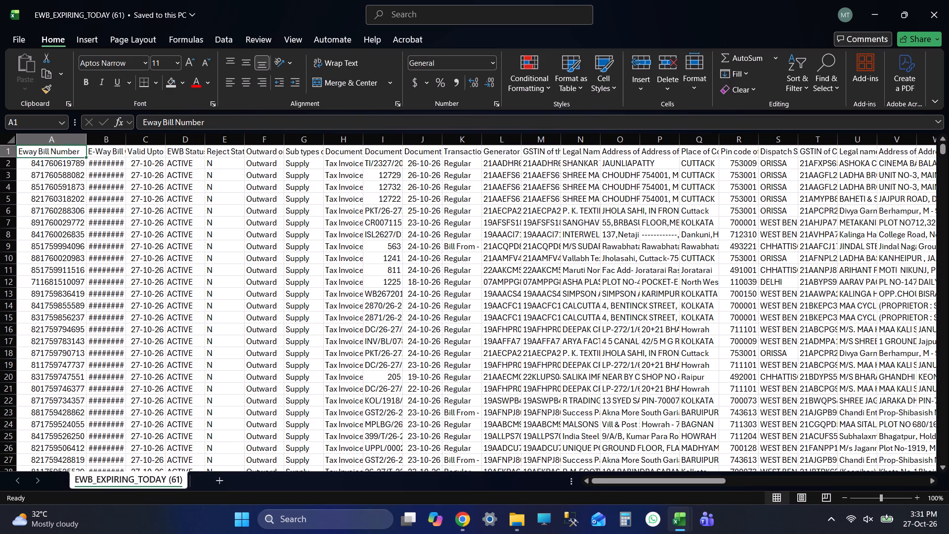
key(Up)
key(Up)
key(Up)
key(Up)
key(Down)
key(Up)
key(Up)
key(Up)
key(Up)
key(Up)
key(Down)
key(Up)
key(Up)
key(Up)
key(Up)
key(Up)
Copy all Eway Bill Number values from A2 down into the analysis workbook's EwayBill sheet, starting at B4 under WAYBILL Data.
key(Down)
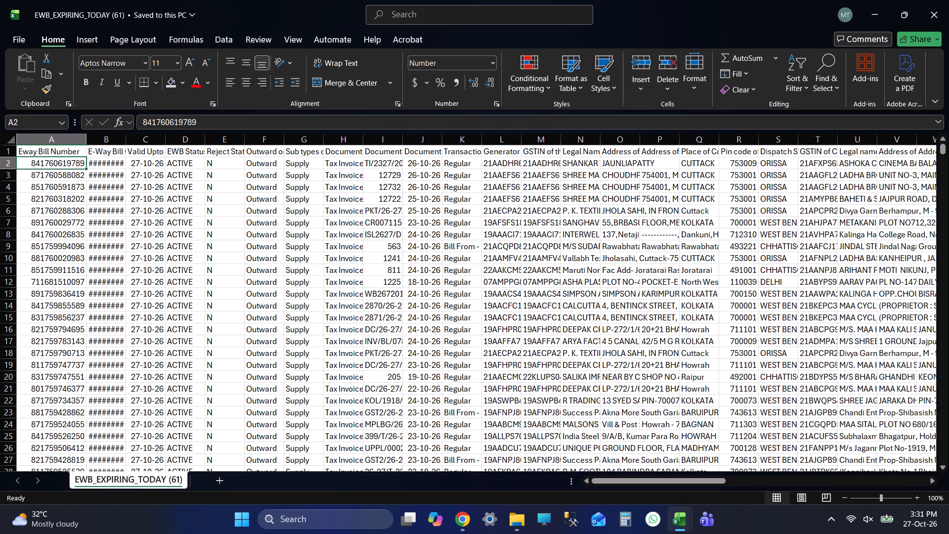
key(ctrl+shift+Down)
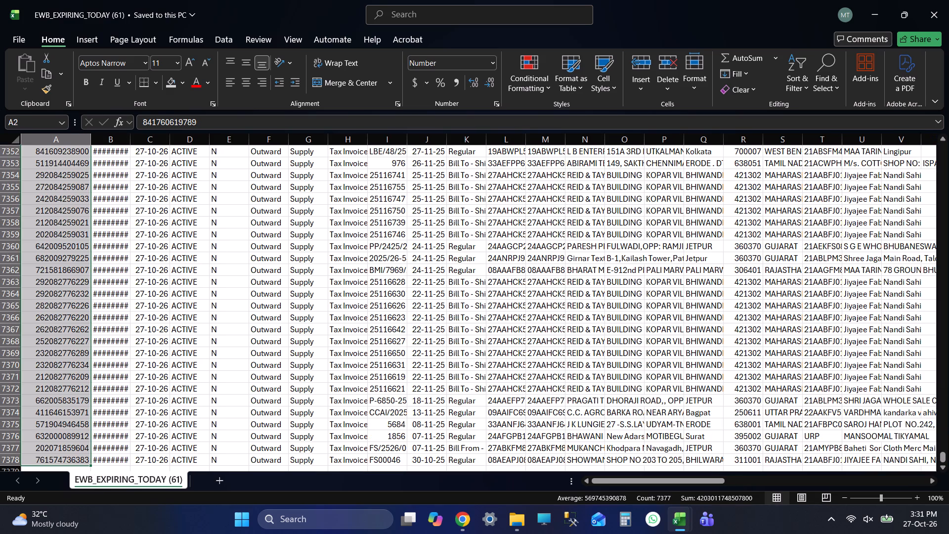
key(ctrl+c)
key(ctrl+c)
key(ctrl+c)
key(ctrl+c)
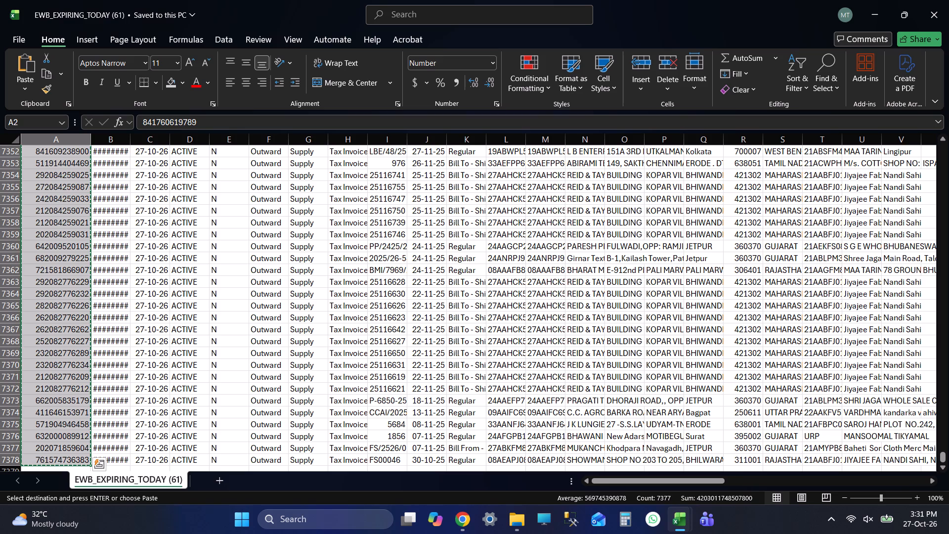
key(ctrl+c)
key(ctrl+c)
key(alt+Tab)
key(Up)
key(Down)
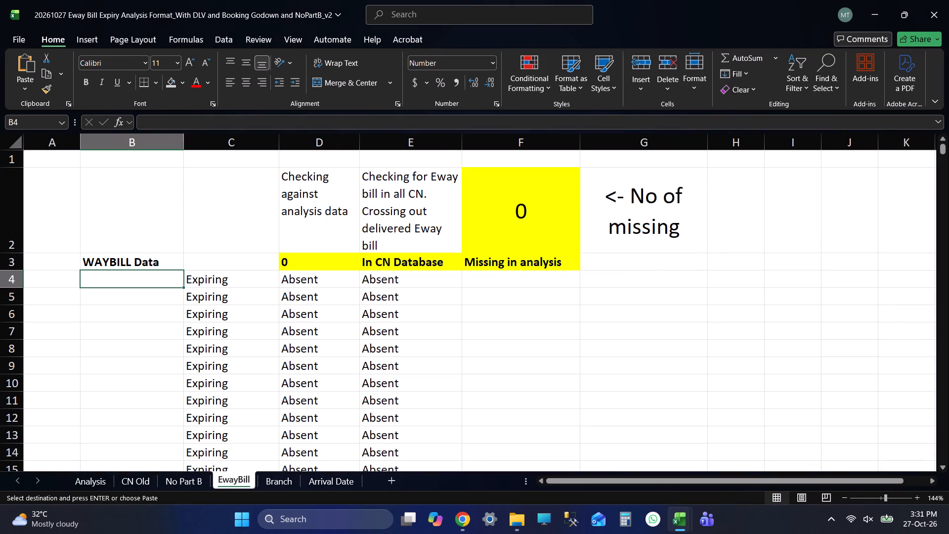
key(ctrl+v)
Compare the last pasted e-way bill number on the EwayBill sheet with the last row of the EWB_EXPIRING_TODAY (61) file.
key(ctrl+Down)
key(Down)
key(Down)
key(Down)
key(Down)
key(Down)
key(ctrl+Up)
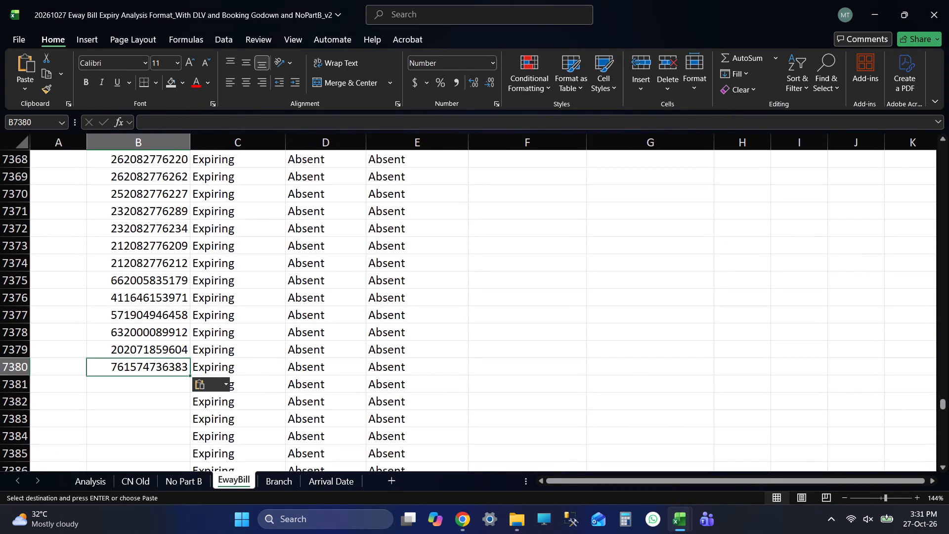
key(alt+Tab)
key(ctrl+Down)
key(Down)
key(Down)
key(Down)
key(ctrl+Up)
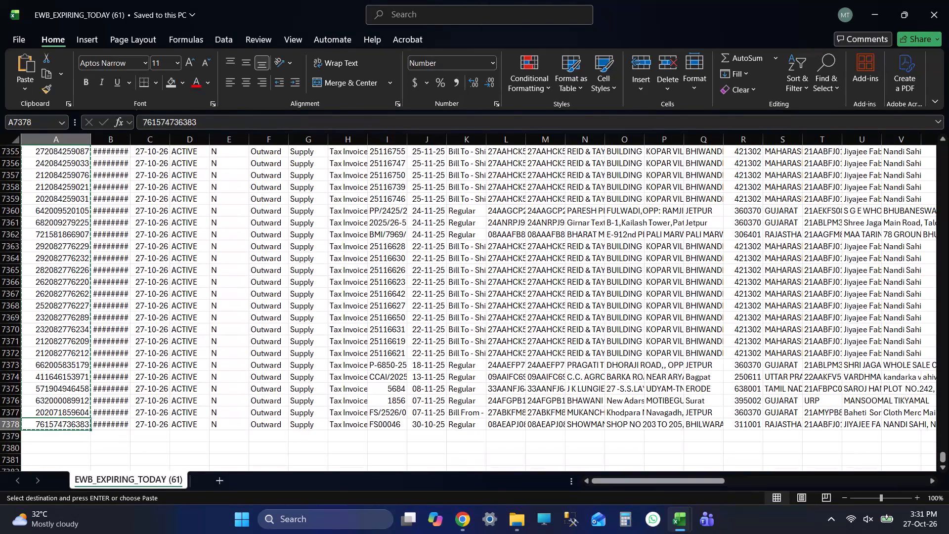
key(alt+Tab)
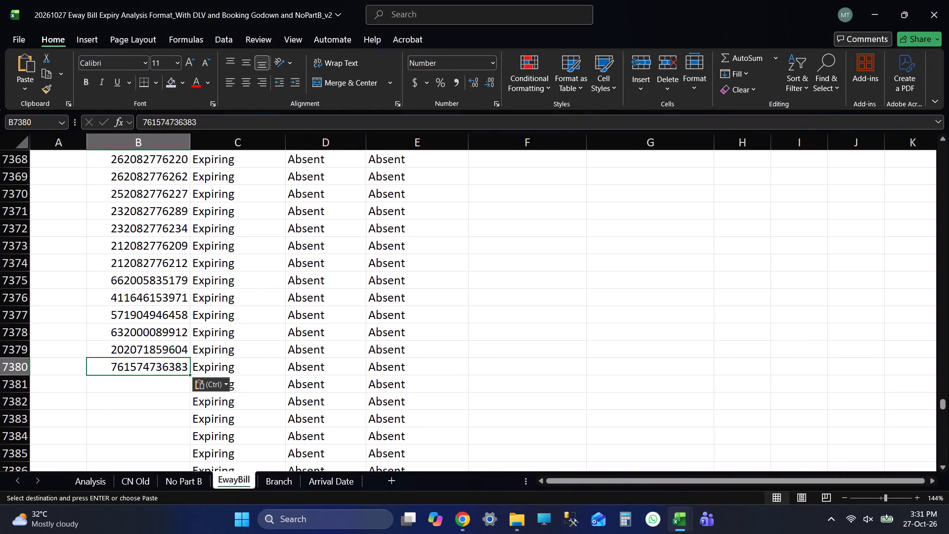
key(alt+Tab)
key(alt+Tab)
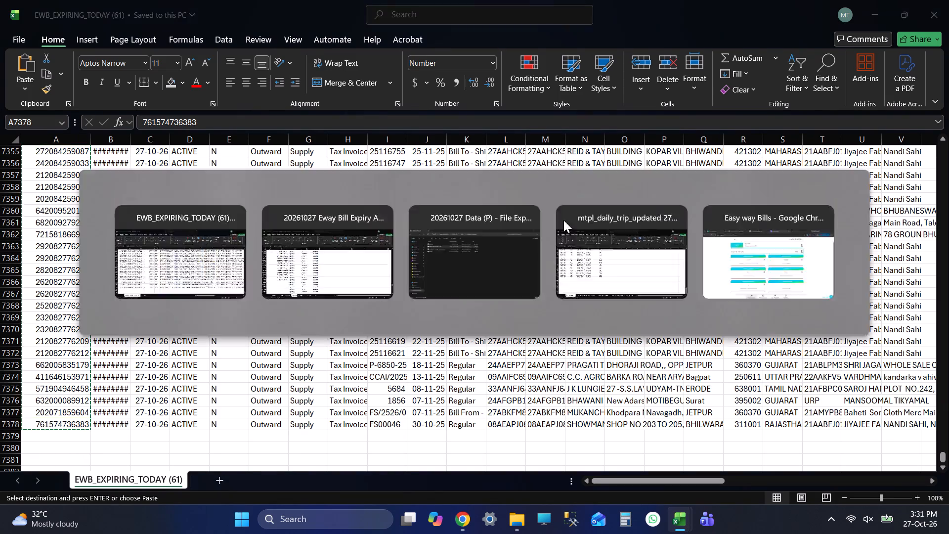
Delete the surplus formulas in columns C to E below the last e-way bill number, from row 7381 down.
key(Down)
key(Right)
key(ctrl+shift+Right)
key(ctrl+shift+Down)
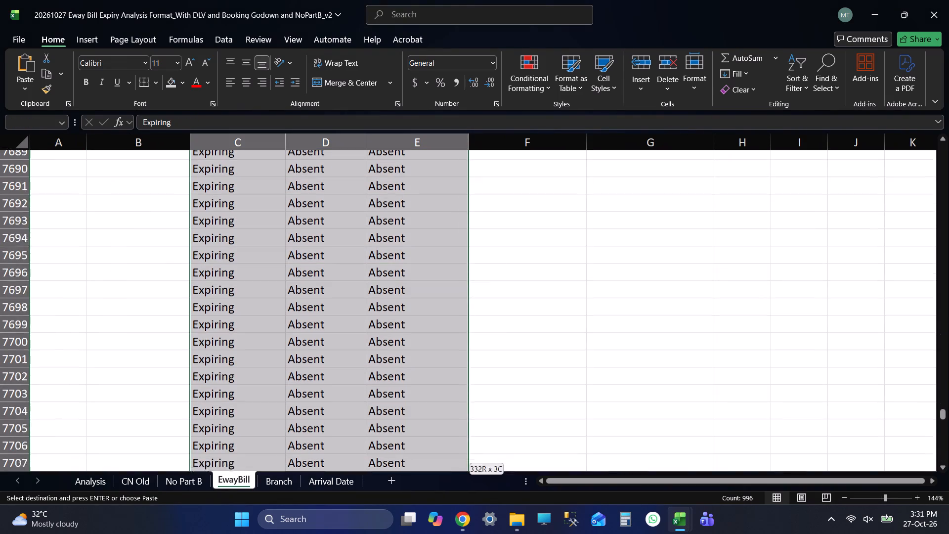
key(Delete)
Examine column C at both ends of the EwayBill data to check that its formulas match the filled rows.
key(ctrl+Up)
key(Up)
key(Up)
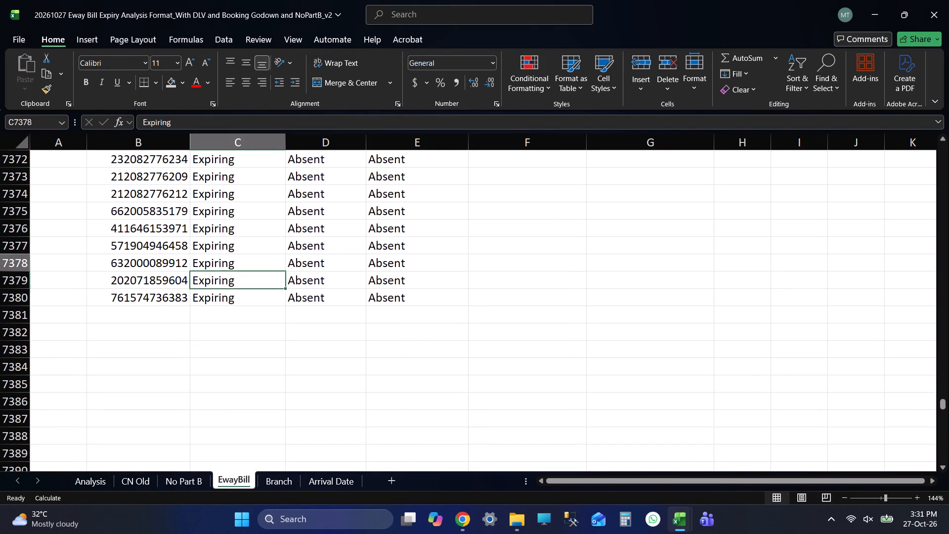
key(Up)
key(Up)
key(ctrl+Up)
key(Up)
key(Down)
key(Down)
key(ctrl+Down)
key(Down)
key(Down)
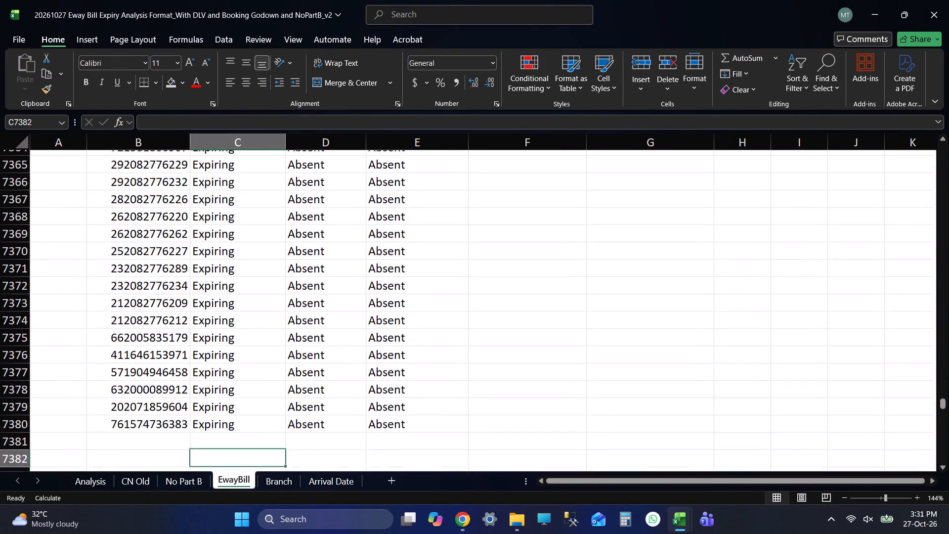
key(Down)
key(Down)
key(Down)
key(ctrl+Up)
key(ctrl+Up)
key(Up)
key(Up)
key(Down)
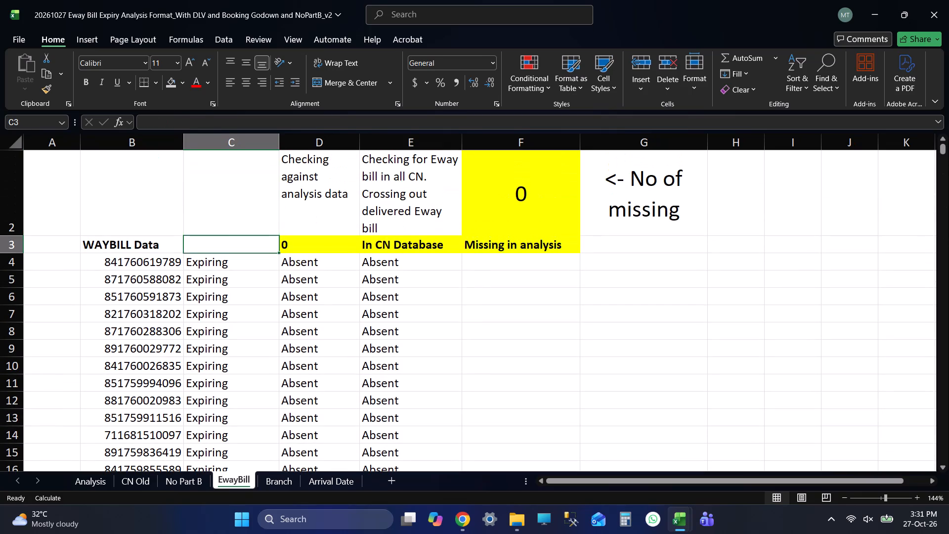
Add filters to the EwayBill header row from WAYBILL Data in B3 to Missing in analysis in F3.
key(Left)
key(ctrl+shift+Right)
key(ctrl+shift+Right)
key(ctrl+shift+l)
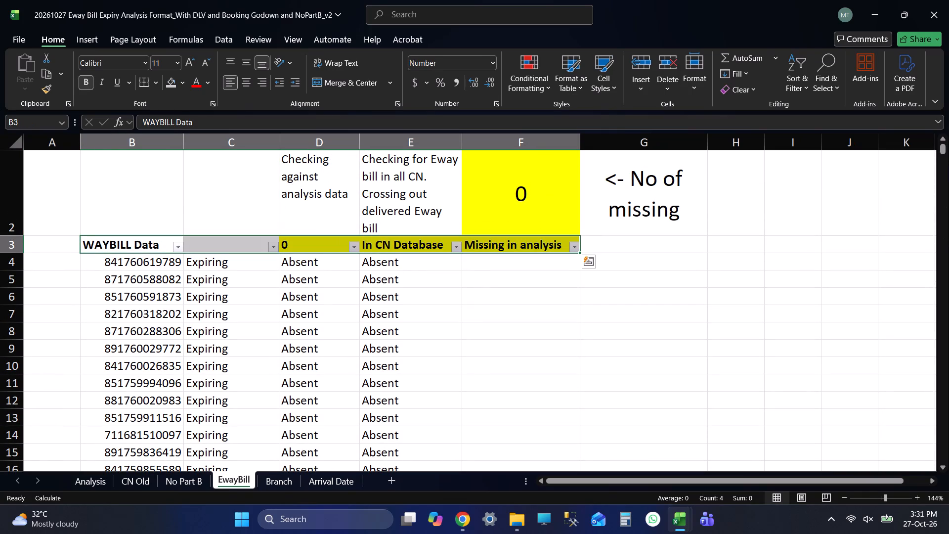
click(791, 322)
click(800, 259)
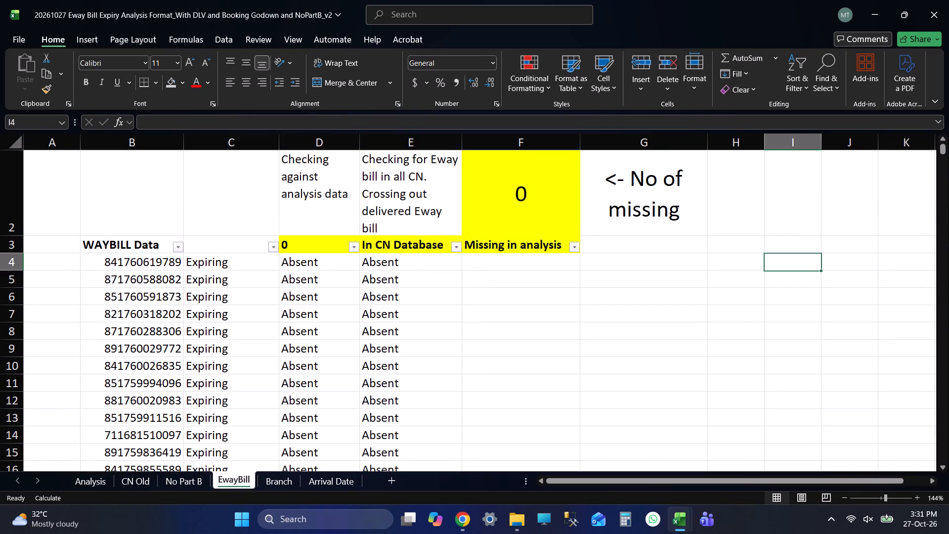
Review the filter values of column D, the check against analysis data, without applying a filter.
click(309, 238)
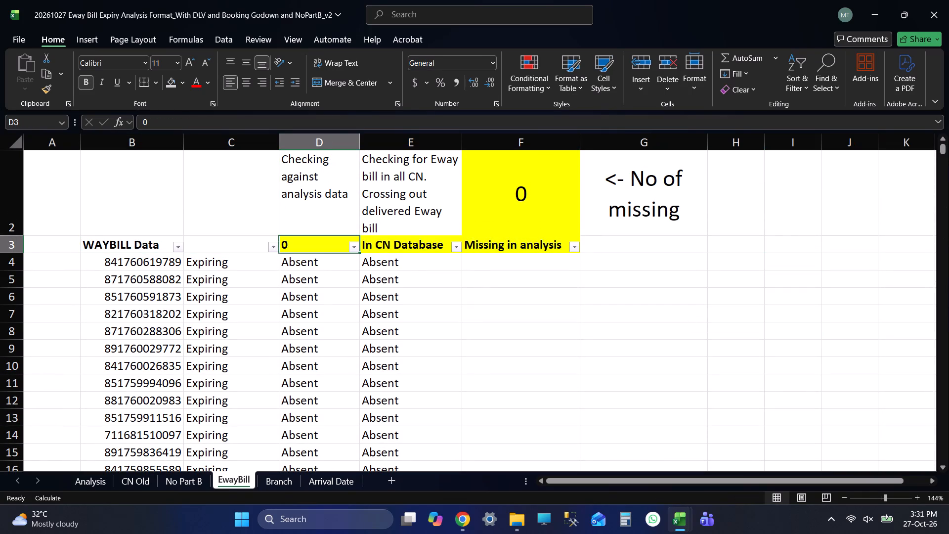
click(353, 245)
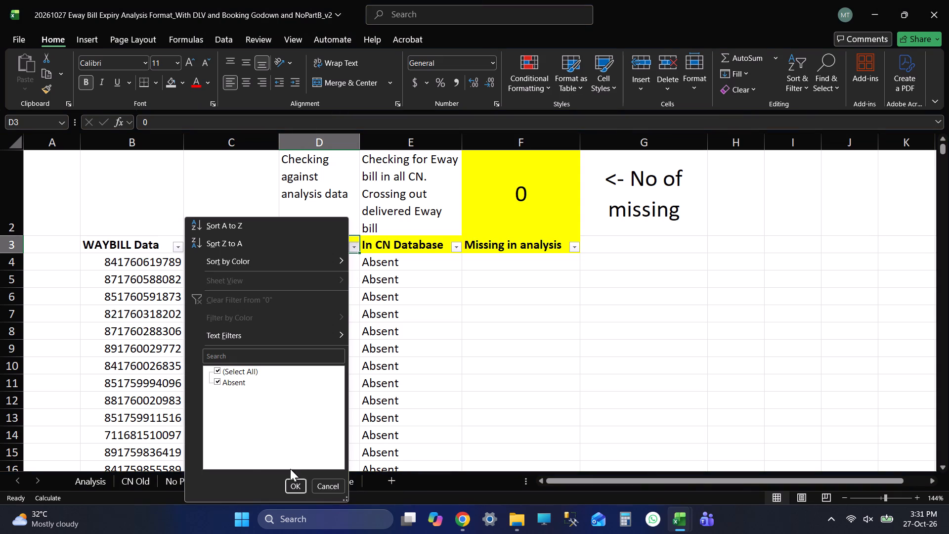
click(319, 486)
click(137, 249)
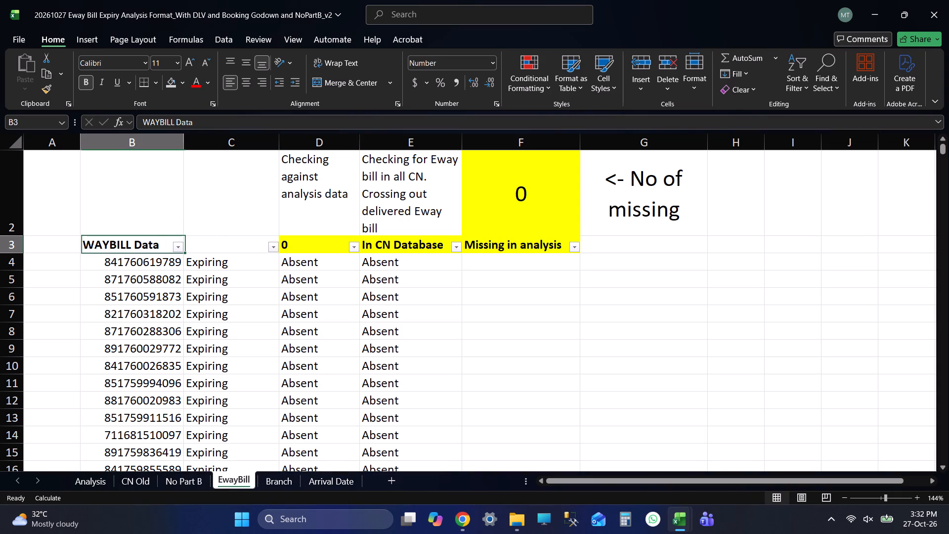
click(218, 243)
click(309, 240)
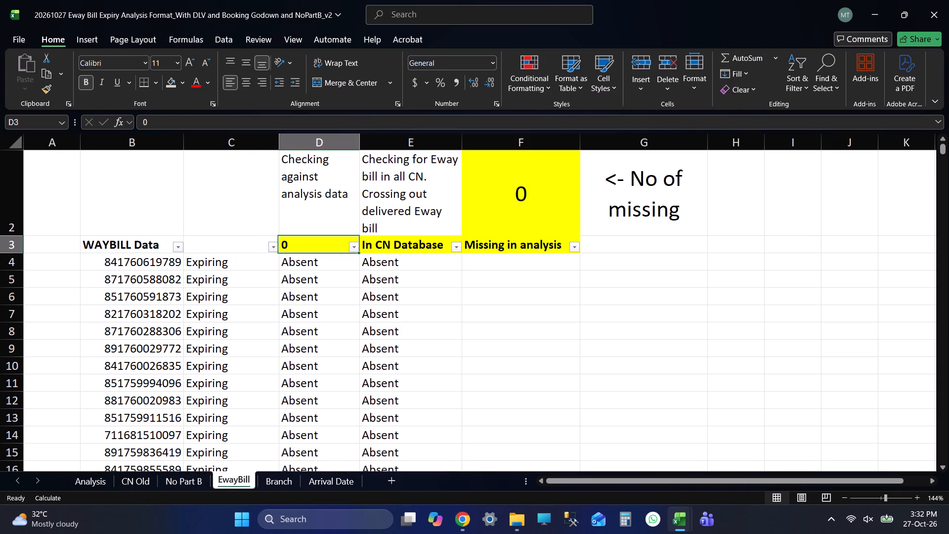
click(350, 246)
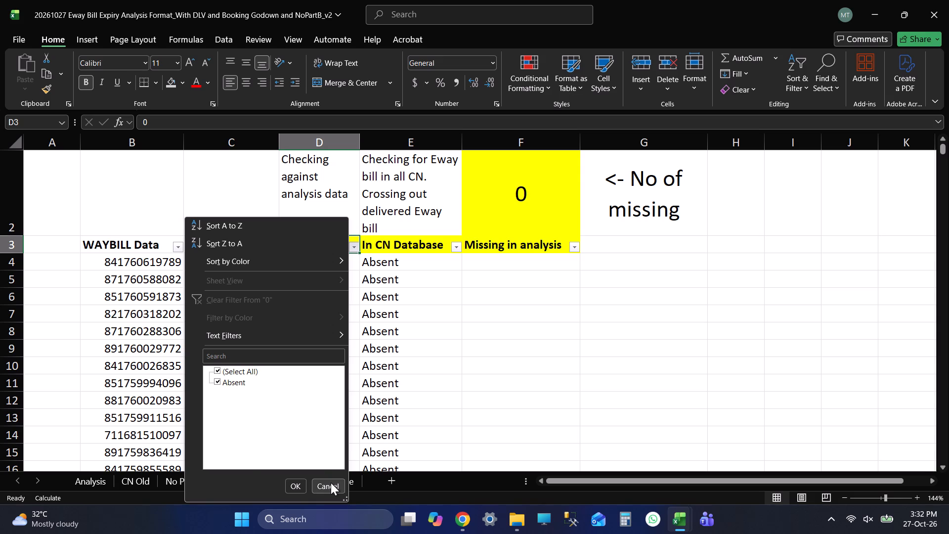
click(331, 483)
Examine the WAYBILL Data column from its header to its last row, and recheck the column D filter values.
click(129, 254)
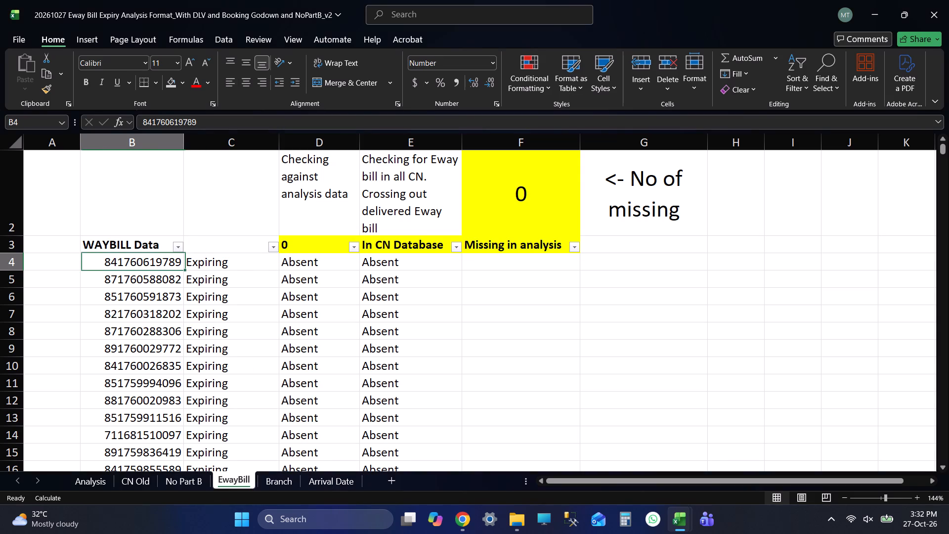
key(Up)
key(Up)
key(Up)
key(Up)
key(Up)
key(Up)
key(Up)
key(Up)
key(Up)
key(Up)
key(Up)
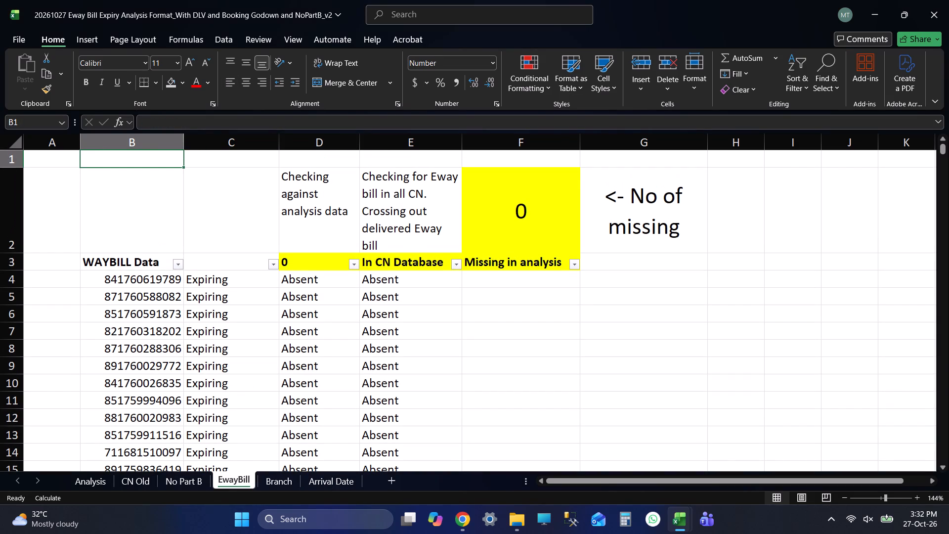
key(Down)
key(Down)
key(Down)
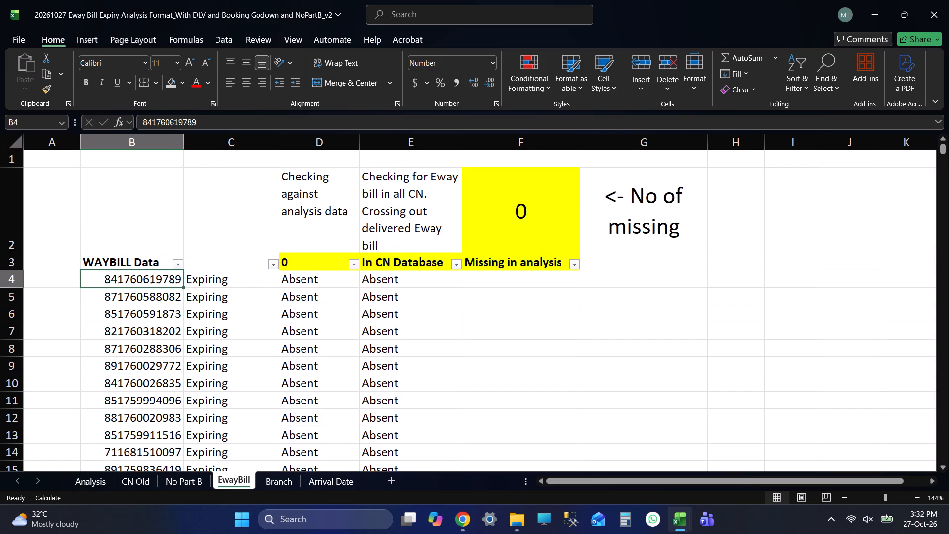
key(ctrl+Down)
key(Down)
key(Down)
key(Down)
key(Down)
key(Down)
key(Down)
key(Down)
key(ctrl+Up)
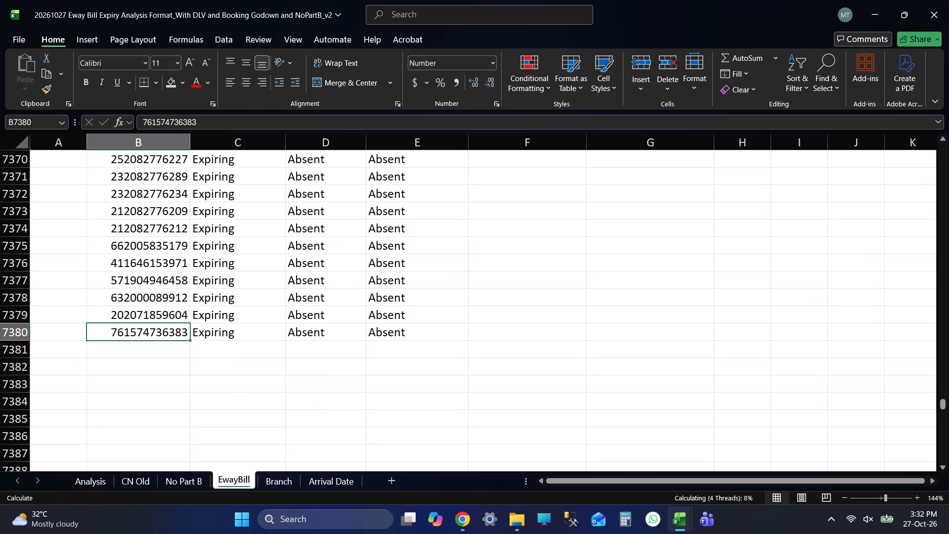
key(ctrl+Up)
key(Up)
key(Up)
key(Up)
key(ctrl+Up)
key(Up)
key(Up)
key(Up)
key(Down)
key(Down)
key(Down)
key(Down)
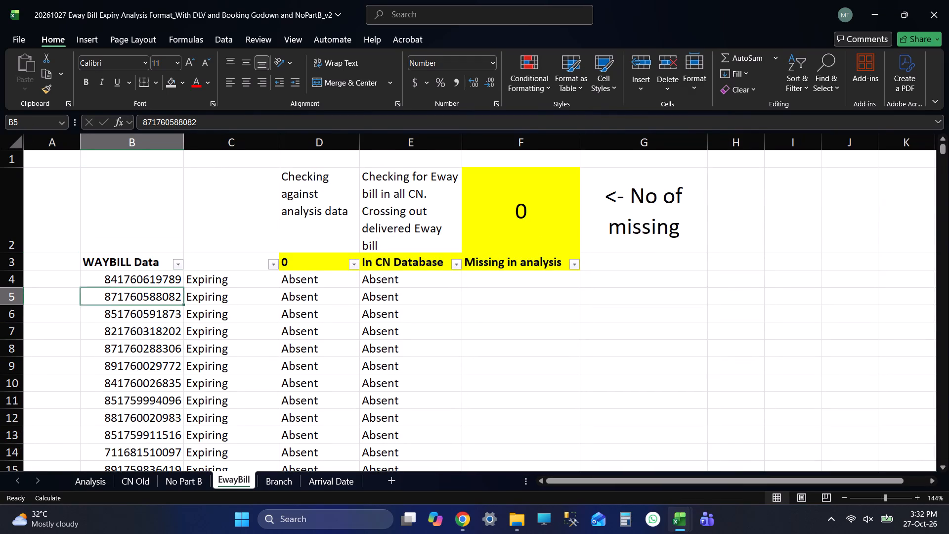
key(ctrl+Down)
key(Down)
key(Down)
key(Down)
key(Down)
key(Down)
key(Down)
key(ctrl+Up)
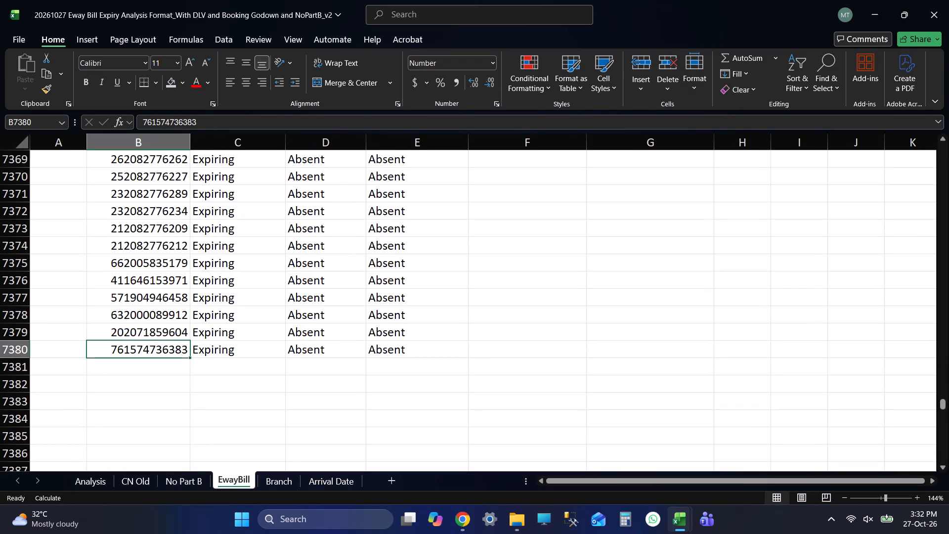
key(ctrl+Up)
key(Up)
key(Up)
key(Up)
key(Up)
key(Down)
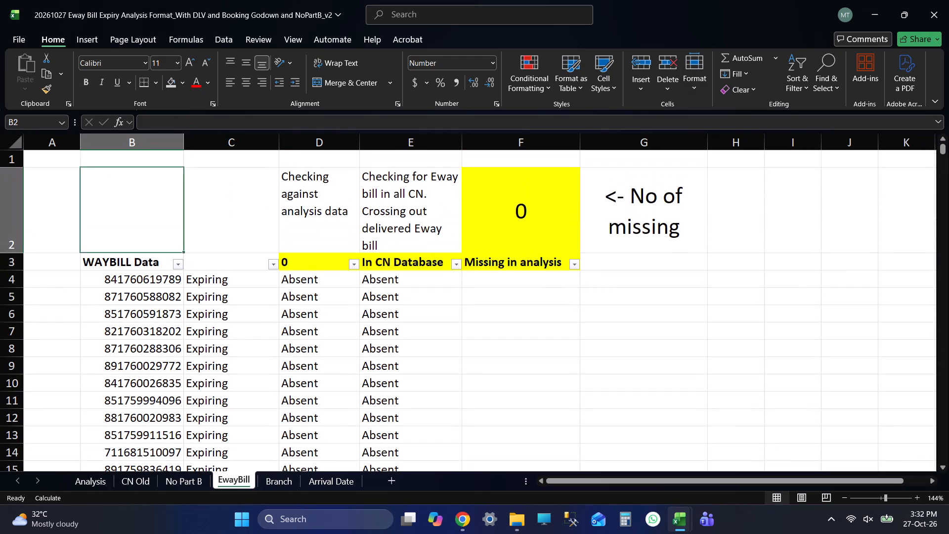
key(Down)
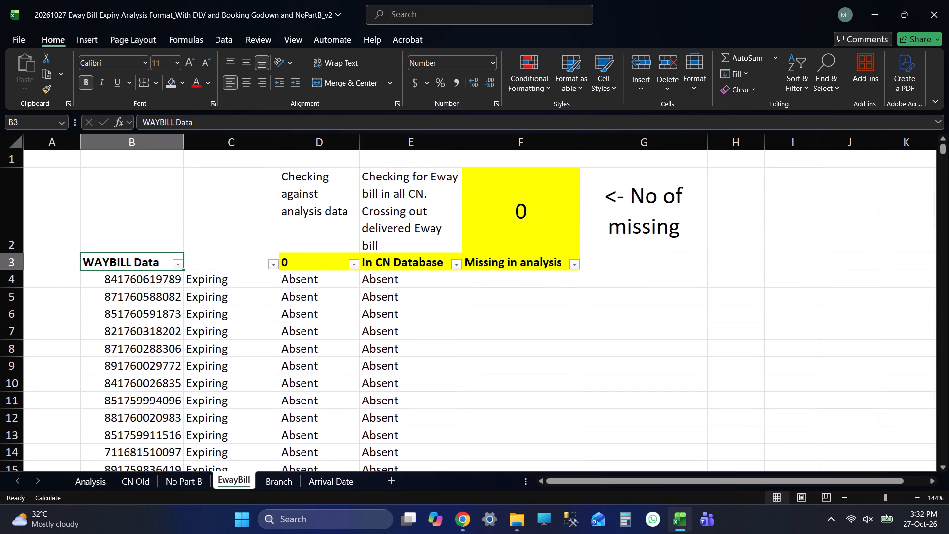
click(352, 265)
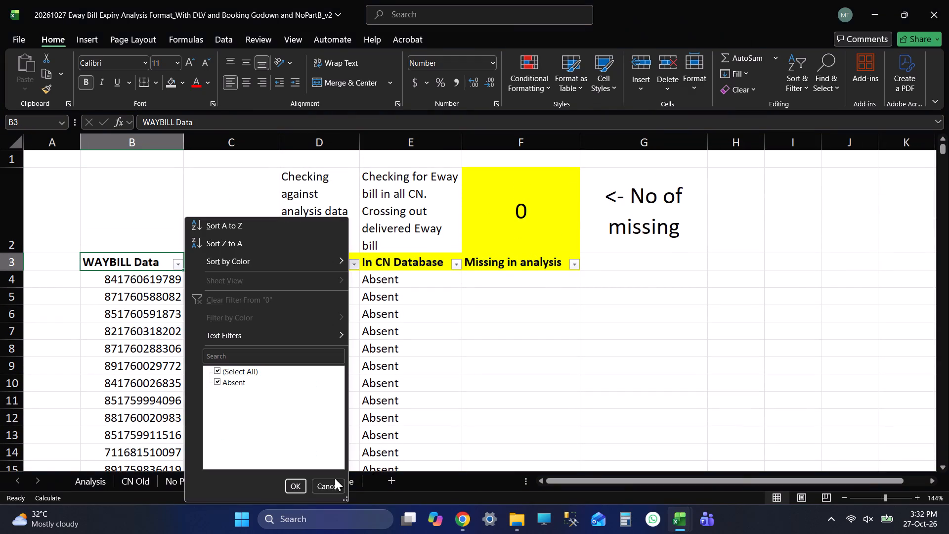
click(327, 490)
Show the Arrival Date sheet and go to A3, the first data cell under ManifestNumber.
click(333, 476)
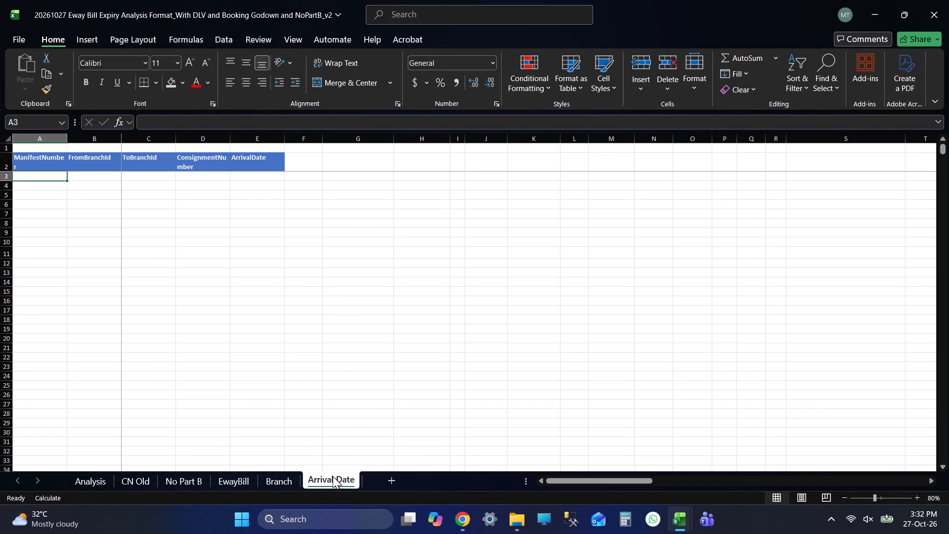
key(Up)
key(Down)
key(Up)
key(Down)
key(Up)
key(Down)
key(Up)
key(Down)
key(Up)
key(Down)
key(Up)
key(Down)
key(Up)
key(Down)
key(Up)
key(Left)
key(Left)
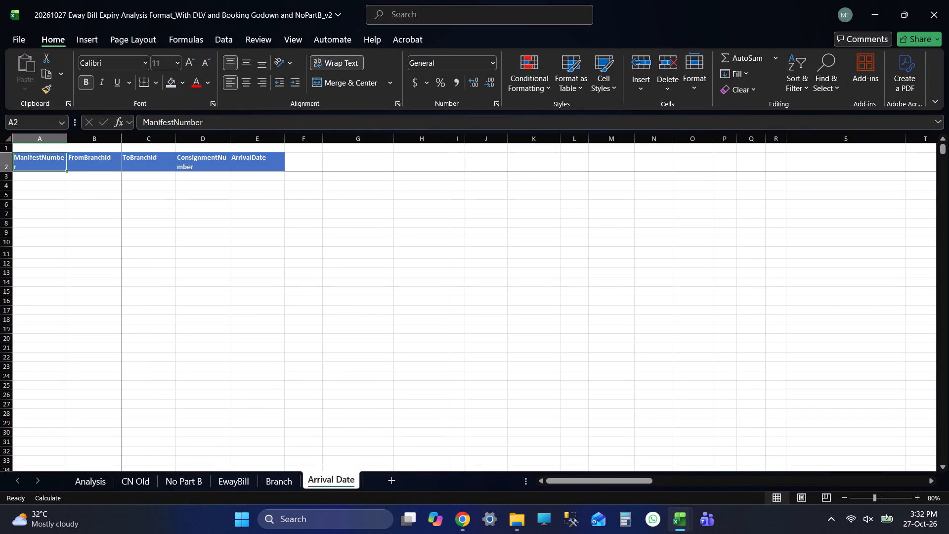
key(Left)
key(Left)
key(Left)
key(Left)
key(Left)
key(Down)
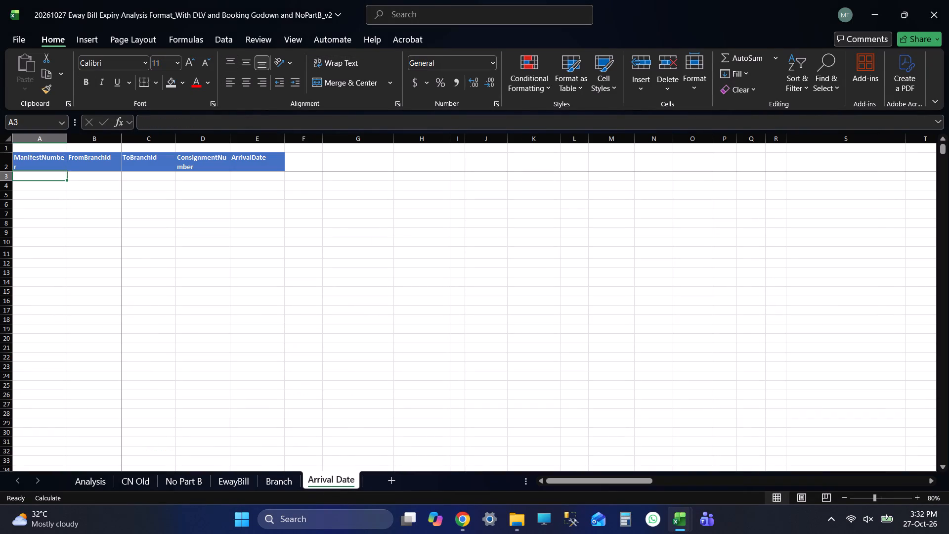
Open the ARRIVAL file from the 20261027 Data (P) folder.
key(alt+Tab)
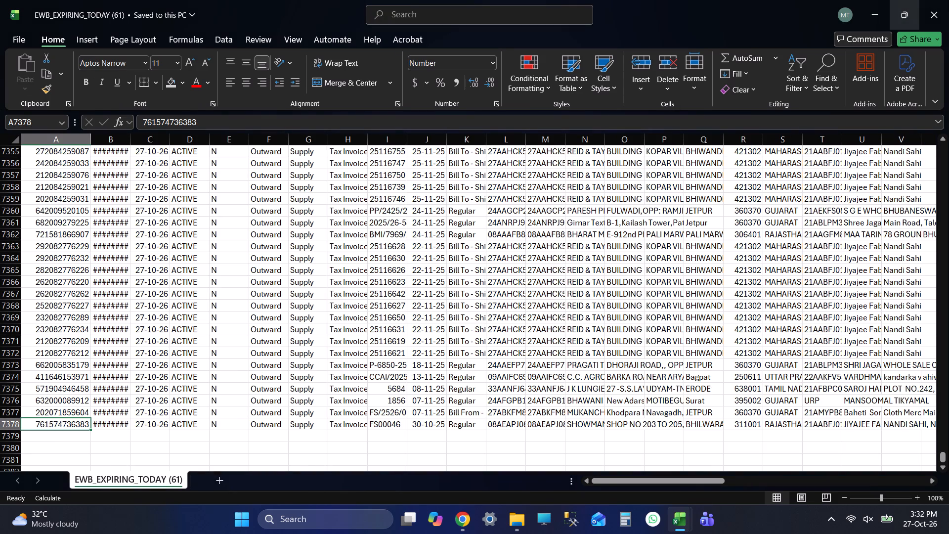
click(948, 0)
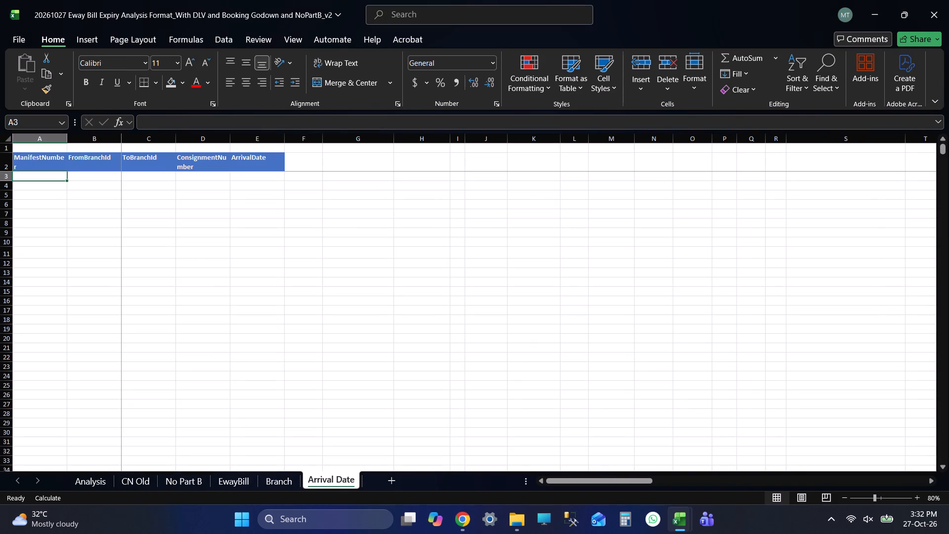
key(alt+Tab)
click(208, 98)
double_click(193, 104)
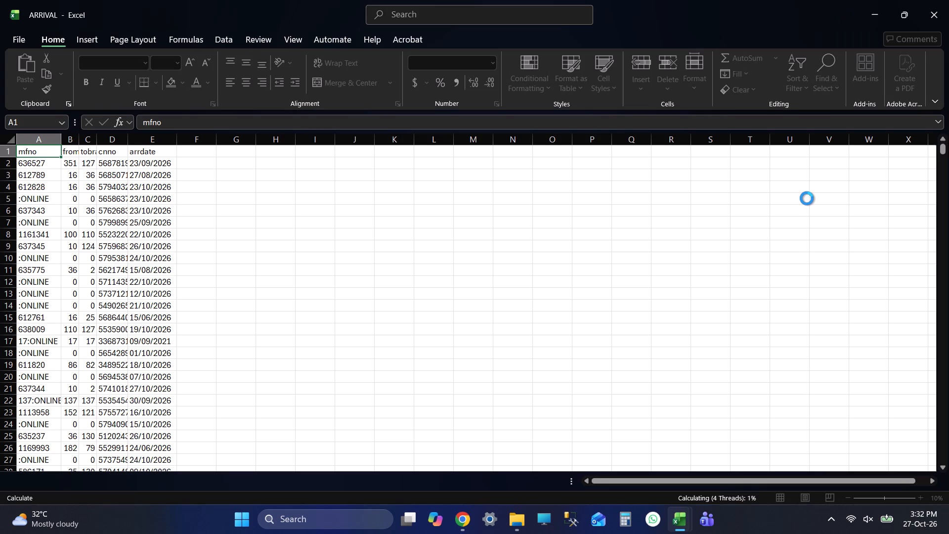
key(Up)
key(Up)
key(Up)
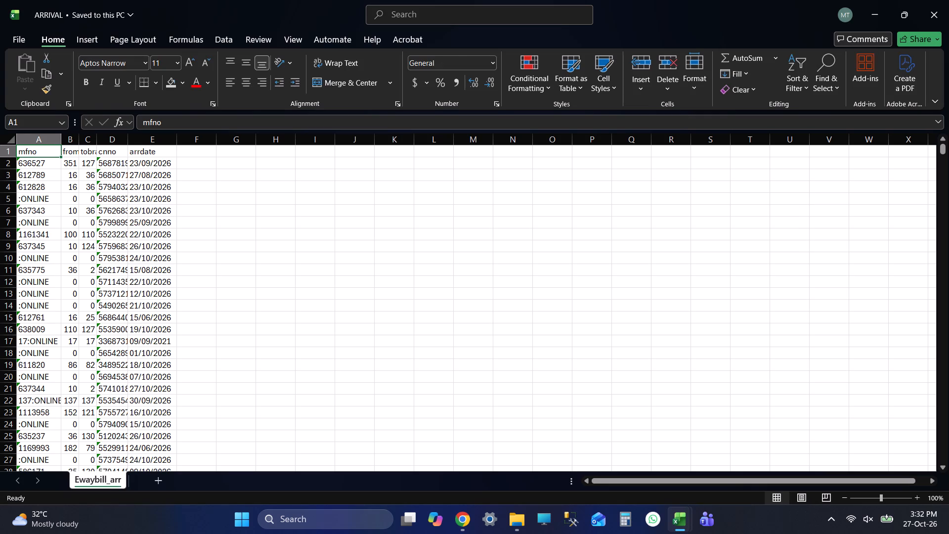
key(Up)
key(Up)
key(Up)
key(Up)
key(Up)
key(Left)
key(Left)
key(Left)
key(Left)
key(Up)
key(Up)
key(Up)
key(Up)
Copy all ARRIVAL data rows below the header, from mfno through arrdate.
key(Down)
key(ctrl+shift+Right)
key(ctrl+shift+Down)
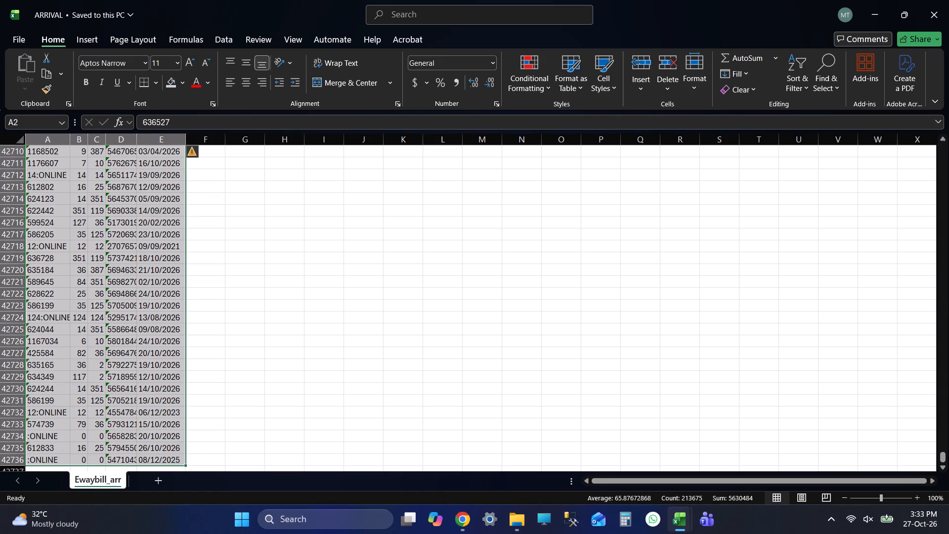
key(ctrl+c)
key(ctrl+c)
key(ctrl+c)
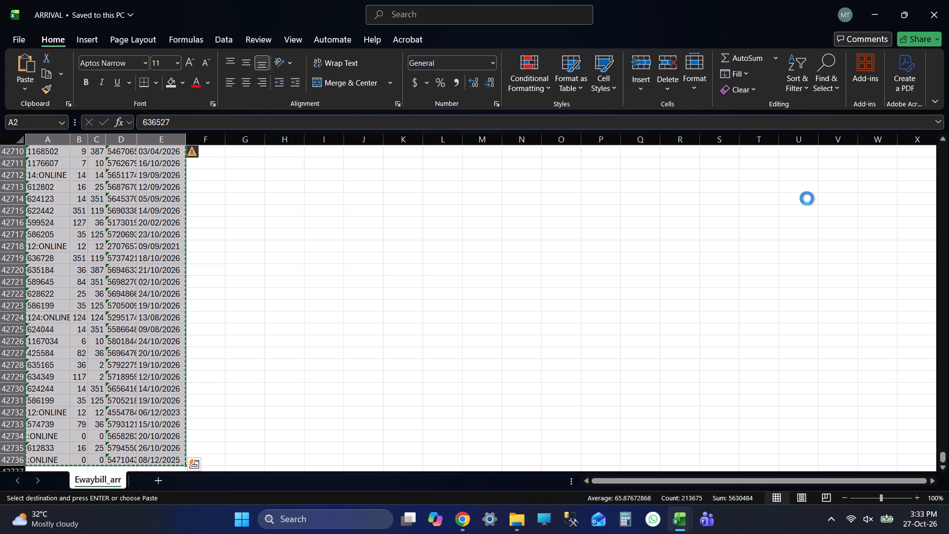
key(ctrl+c)
key(ctrl+c)
key(ctrl+c)
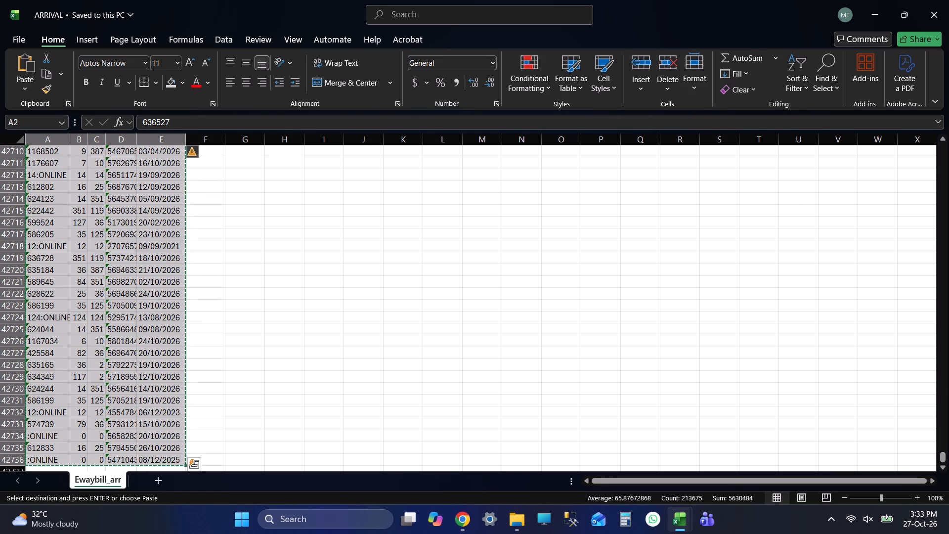
key(ctrl+c)
key(ctrl+c)
Switch to the Eway Bill Expiry Analysis workbook and paste the copied arrival data into the Arrival Date sheet starting at A3.
key(alt+Tab)
key(Up)
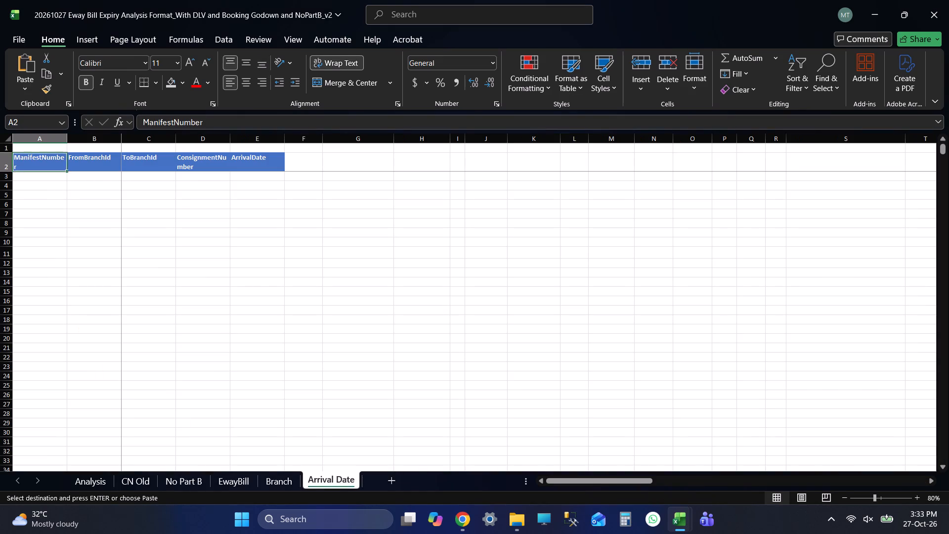
key(Down)
key(ctrl+v)
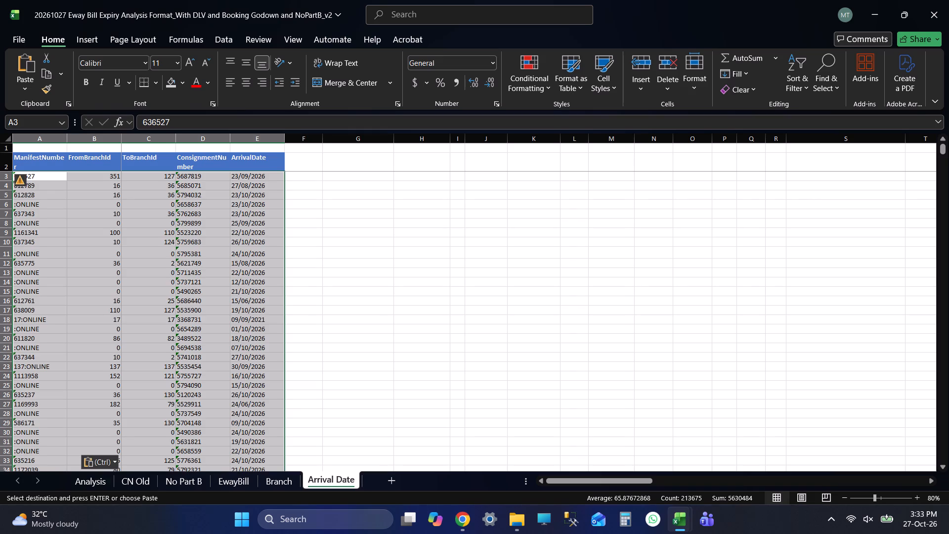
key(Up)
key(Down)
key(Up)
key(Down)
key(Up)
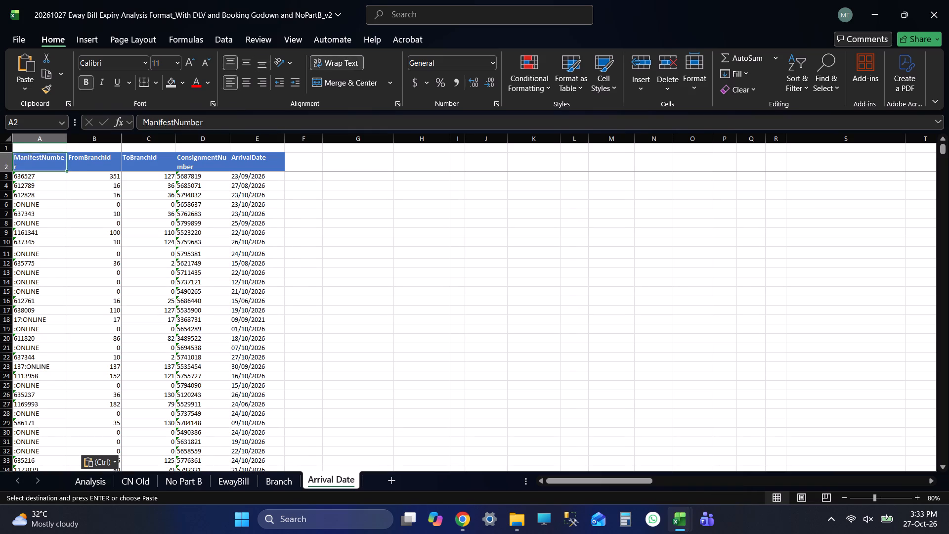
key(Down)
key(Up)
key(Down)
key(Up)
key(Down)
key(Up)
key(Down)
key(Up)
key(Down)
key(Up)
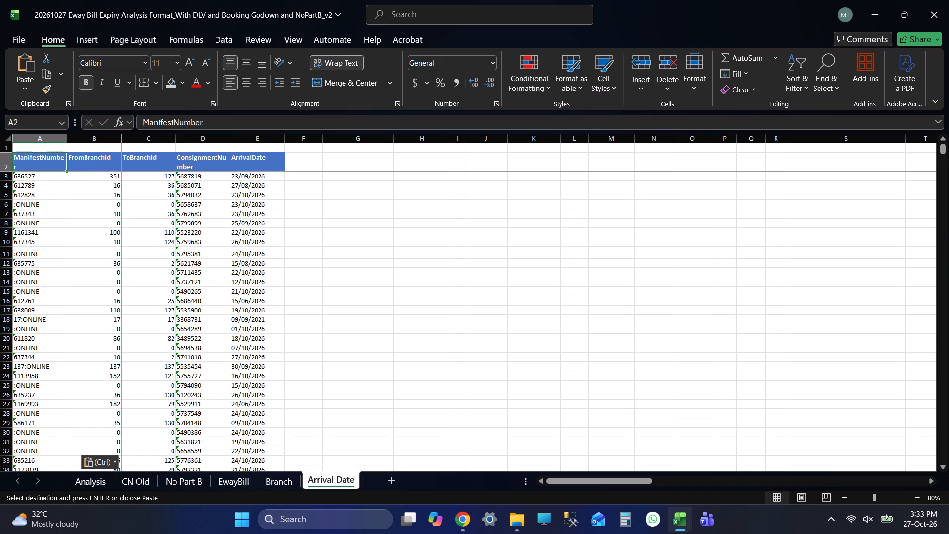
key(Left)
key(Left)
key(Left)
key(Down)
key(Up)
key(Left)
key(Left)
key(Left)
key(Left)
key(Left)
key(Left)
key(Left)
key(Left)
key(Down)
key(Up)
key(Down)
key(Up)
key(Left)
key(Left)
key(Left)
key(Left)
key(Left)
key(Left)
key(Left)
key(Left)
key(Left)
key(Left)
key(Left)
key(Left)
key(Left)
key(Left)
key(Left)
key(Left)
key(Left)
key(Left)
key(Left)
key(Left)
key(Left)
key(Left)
Compare the first and last data rows of the ARRIVAL file with those in the Arrival Date sheet.
key(Down)
key(alt+Tab)
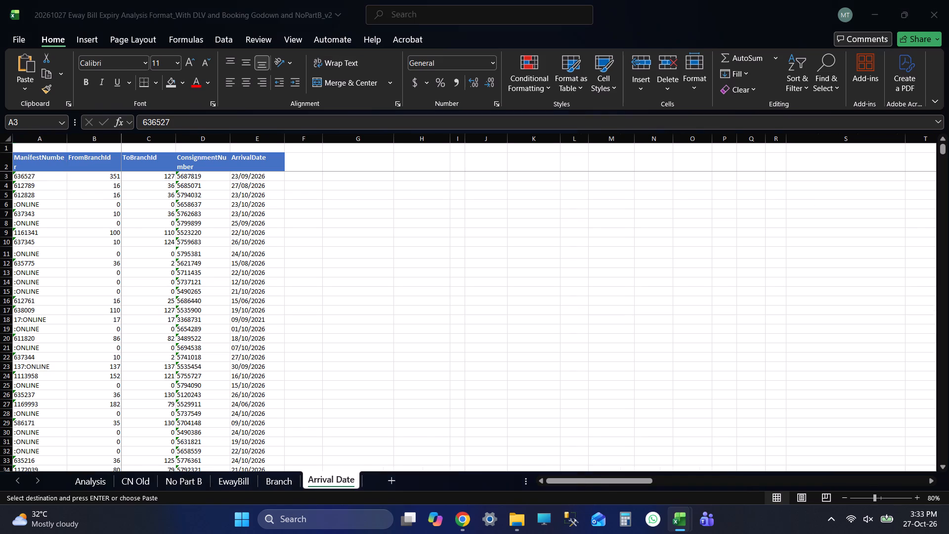
key(ctrl+Up)
key(Up)
key(Up)
key(Down)
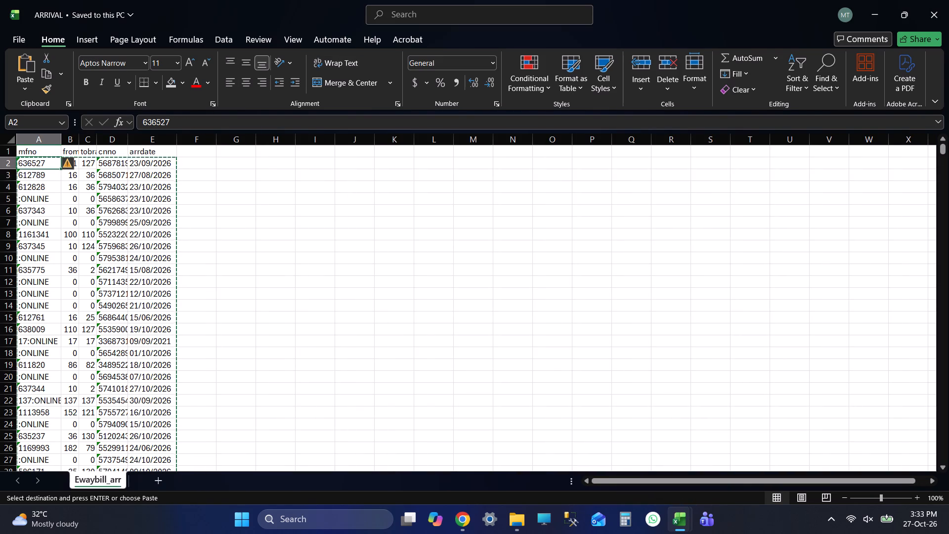
key(alt+Tab)
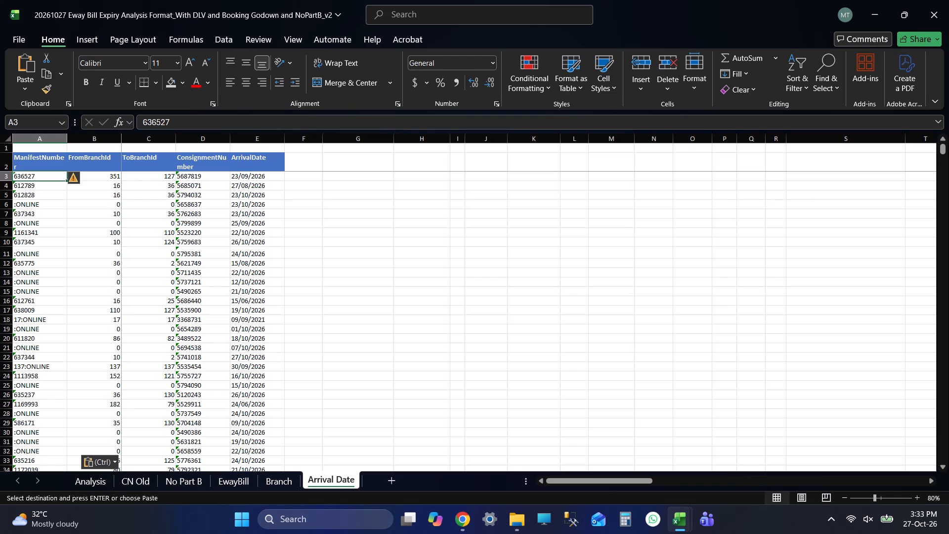
key(alt+Tab)
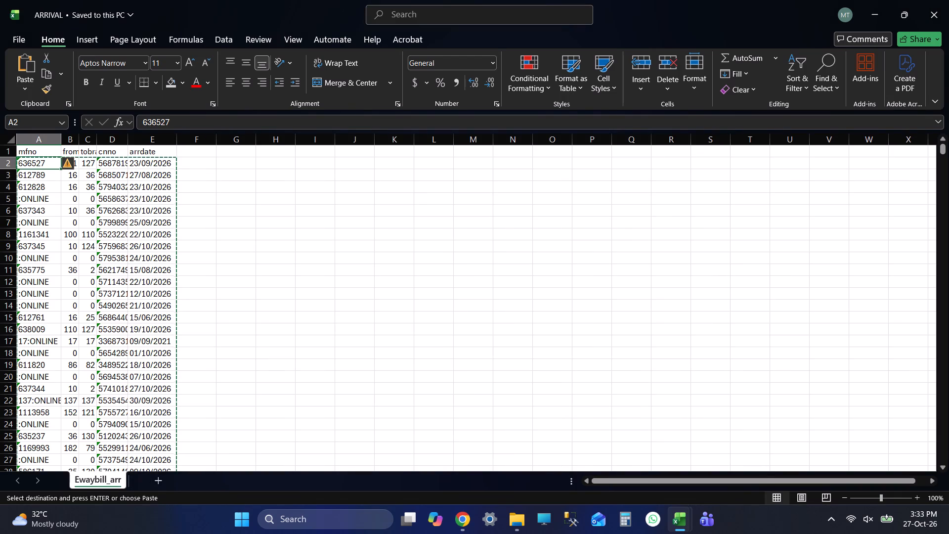
key(alt+Tab)
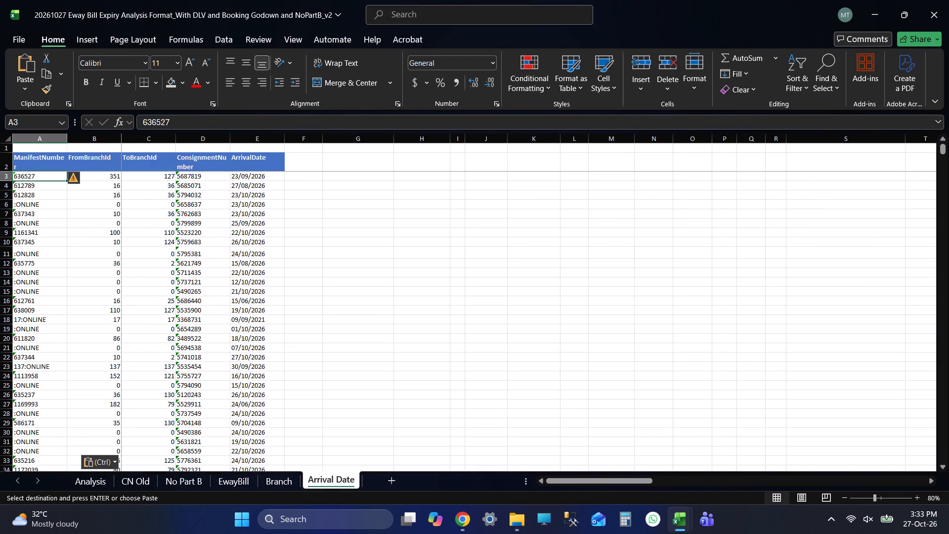
key(ctrl+Down)
key(alt+Tab)
key(ctrl+Down)
key(Down)
key(Down)
key(Down)
key(Down)
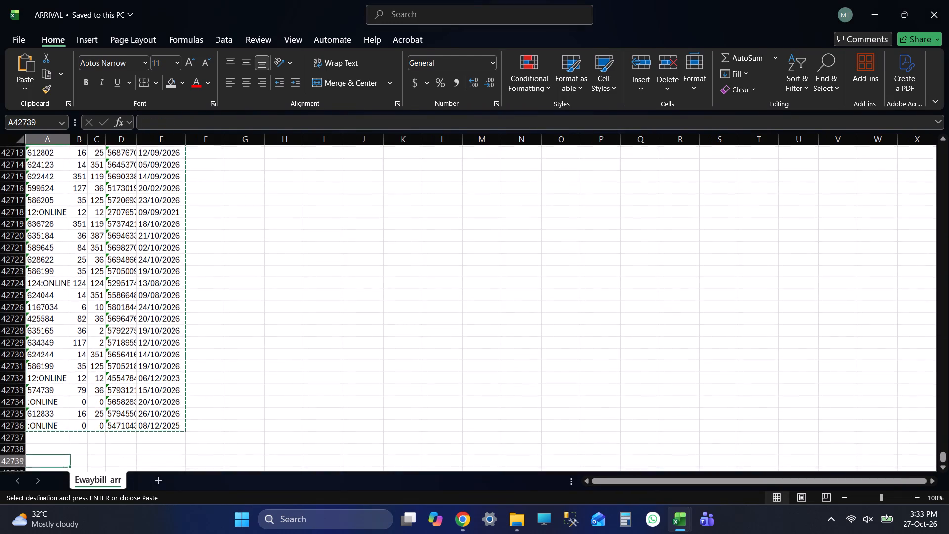
key(ctrl+Up)
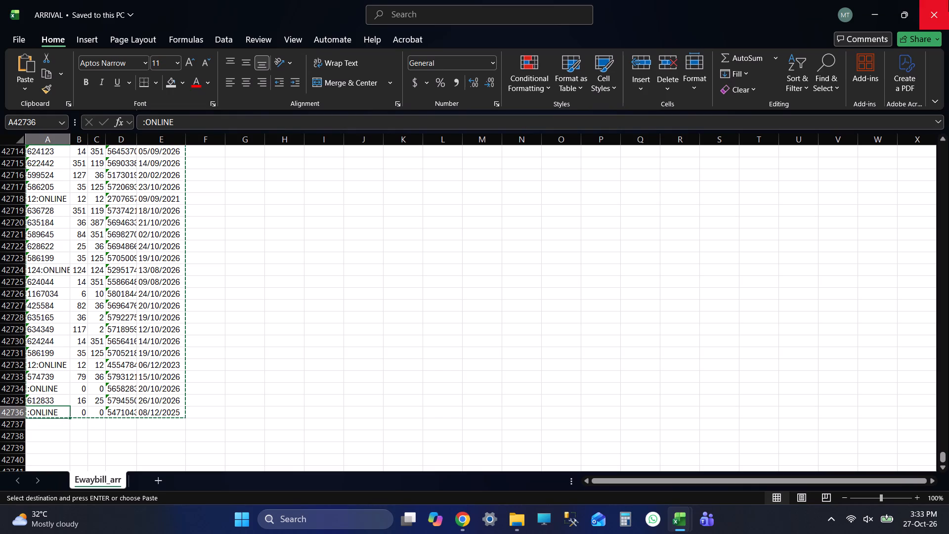
Close the ARRIVAL file without keeping its copied data on the clipboard.
click(948, 0)
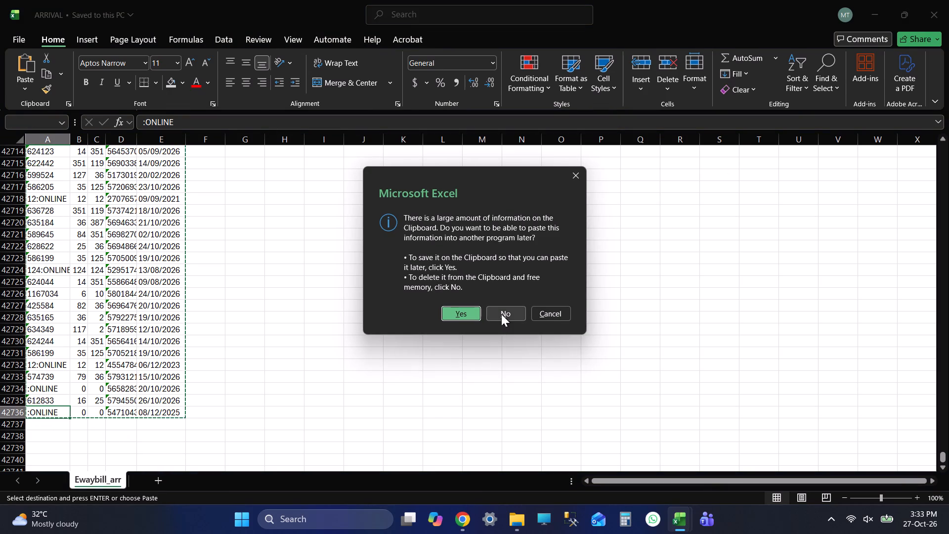
click(501, 314)
Check the end of the pasted data in the Arrival Date sheet and return to the first data row.
scroll(155, 361, down, 5)
click(46, 363)
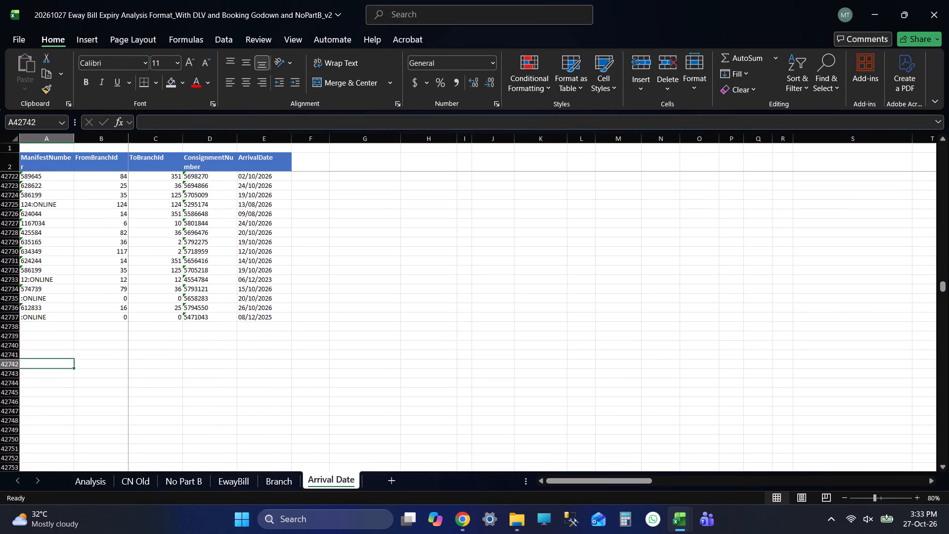
key(ctrl+Up)
key(ctrl+Up)
key(Down)
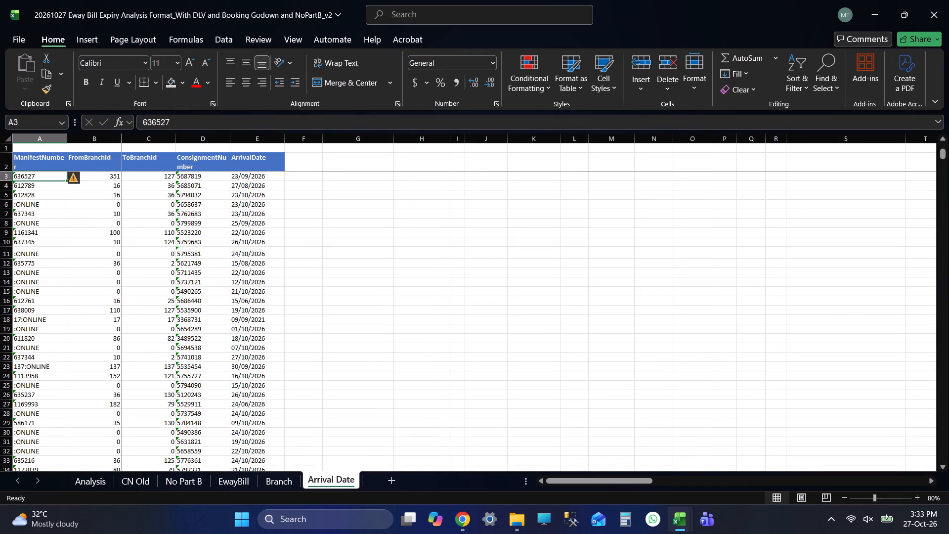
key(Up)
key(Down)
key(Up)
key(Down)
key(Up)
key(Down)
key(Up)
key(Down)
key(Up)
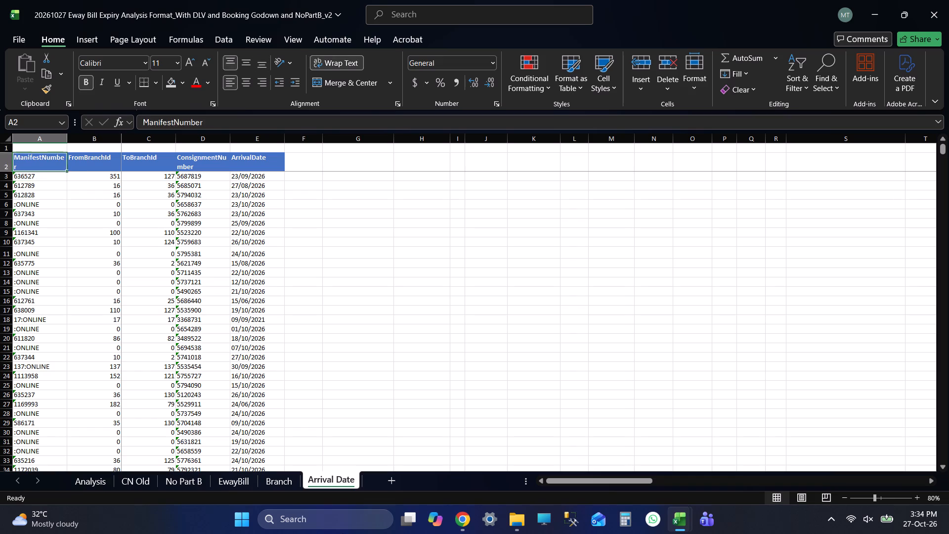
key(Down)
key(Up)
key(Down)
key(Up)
Examine the last ManifestNumber row and the rows beneath it in the Arrival Date sheet, and return to the header.
key(Down)
key(Down)
key(Down)
key(ctrl+Down)
key(Down)
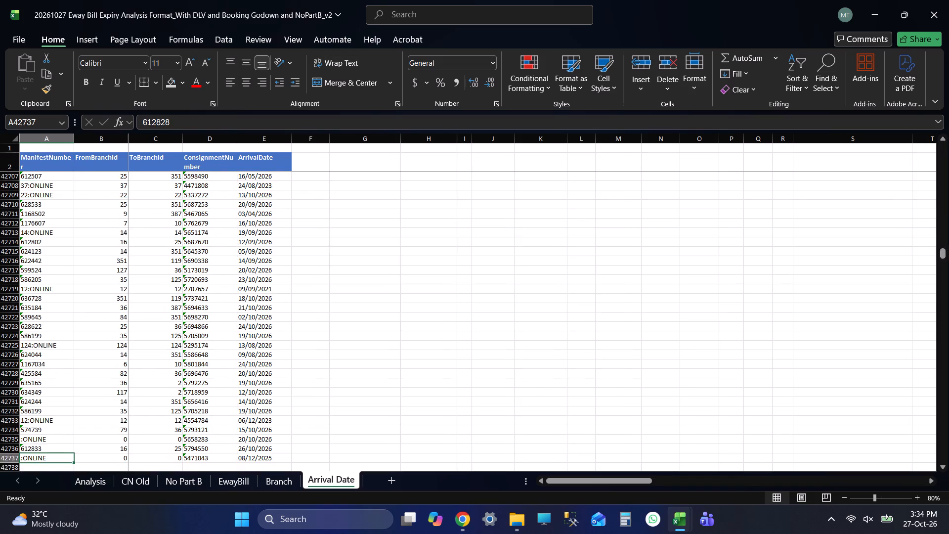
key(Down)
key(Down)
key(Down)
key(Down)
key(Down)
key(Down)
key(ctrl+Up)
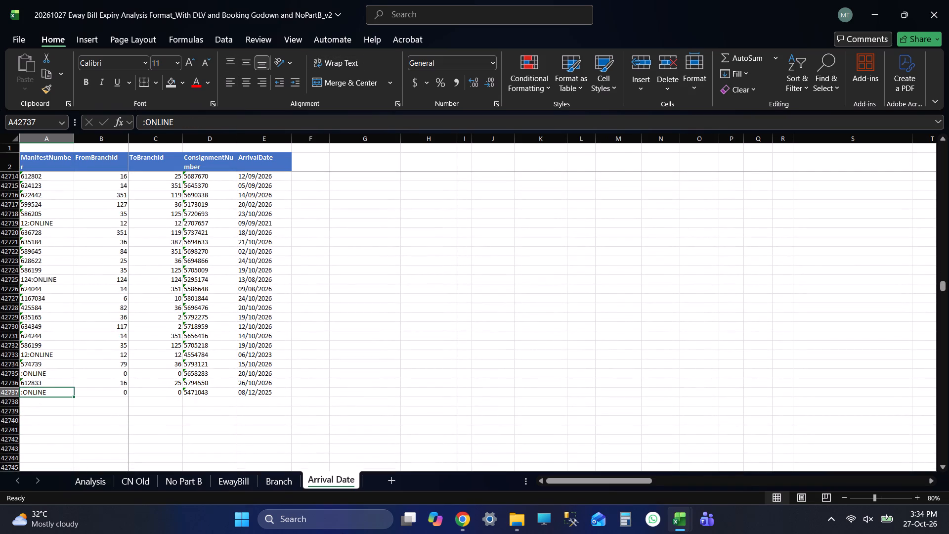
key(ctrl+Up)
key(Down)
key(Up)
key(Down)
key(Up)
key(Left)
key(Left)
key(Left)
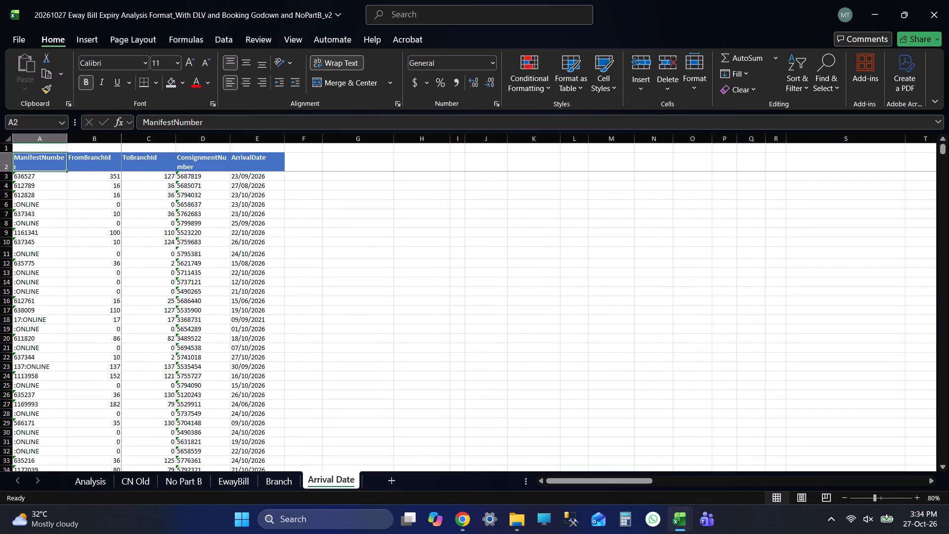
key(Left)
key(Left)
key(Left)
Recheck where the ManifestNumber data ends in the Arrival Date sheet and return to the first data row.
key(ctrl+Down)
key(Down)
key(Down)
key(Down)
key(Down)
key(ctrl+Up)
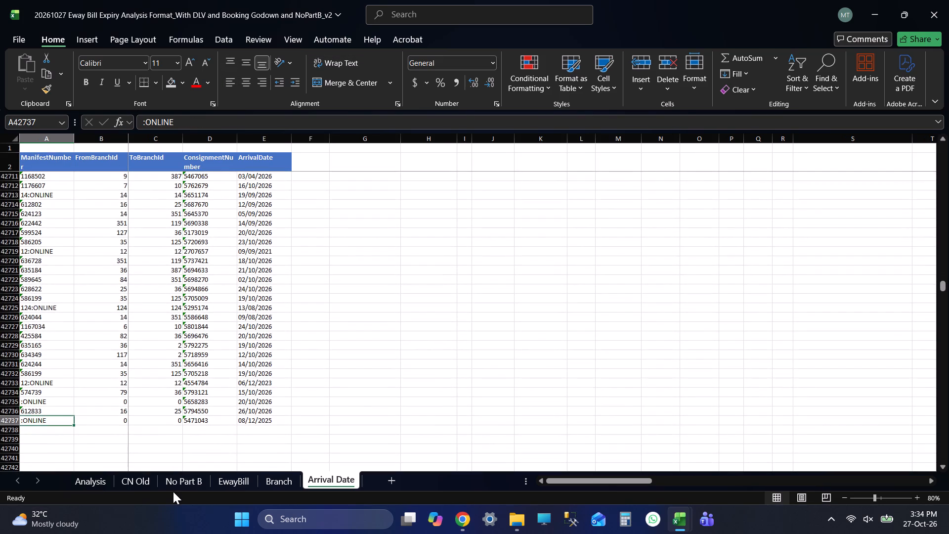
key(ctrl+Up)
key(Down)
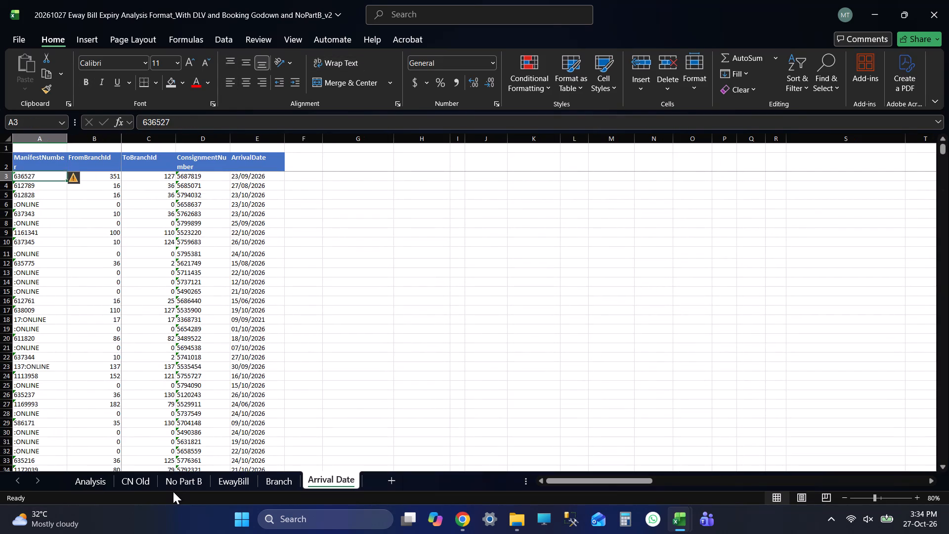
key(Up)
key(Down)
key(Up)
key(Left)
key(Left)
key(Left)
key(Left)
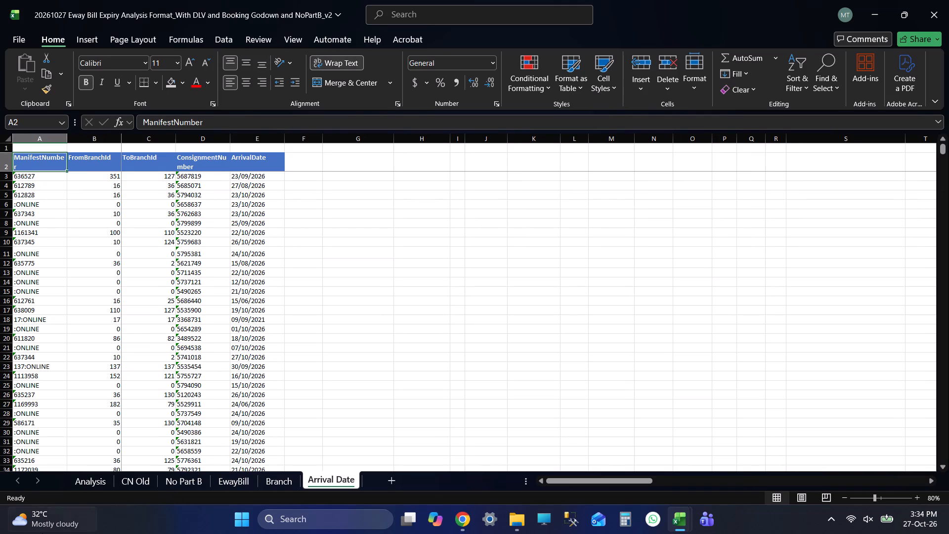
Examine where the WAYBILL Data column ends in the EwayBill sheet and return to the first data rows.
click(227, 487)
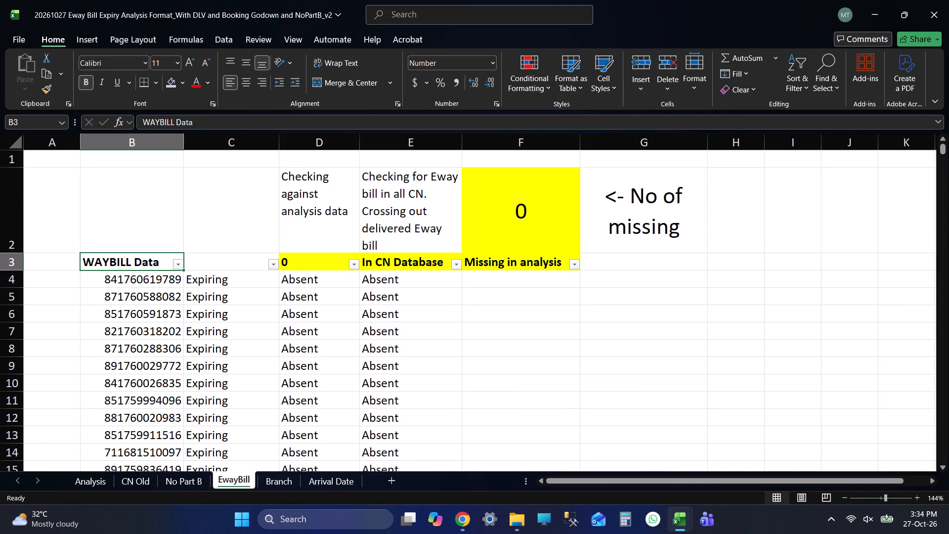
key(ctrl+Down)
key(Down)
key(Down)
key(Down)
key(Down)
key(ctrl+Up)
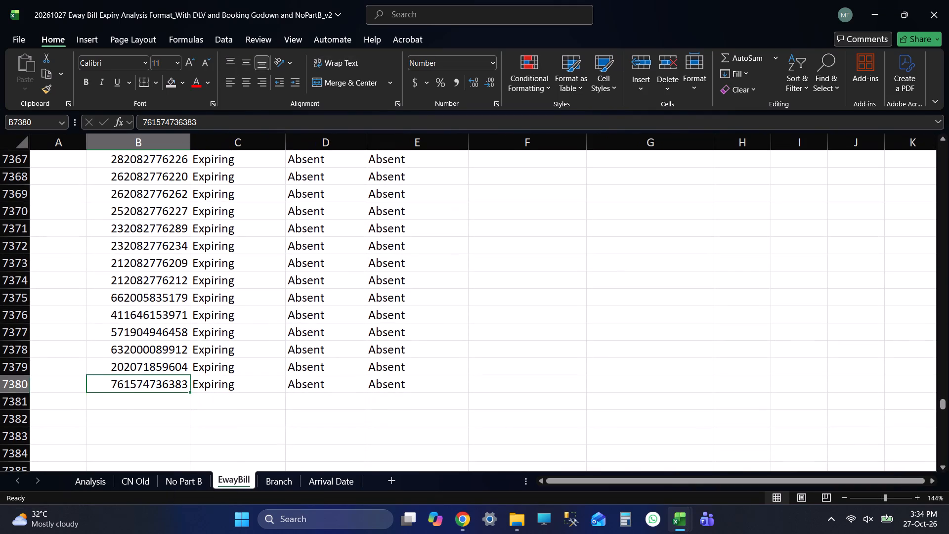
key(ctrl+Up)
key(Up)
key(Up)
key(Down)
key(Down)
key(Down)
key(Down)
key(Down)
key(Down)
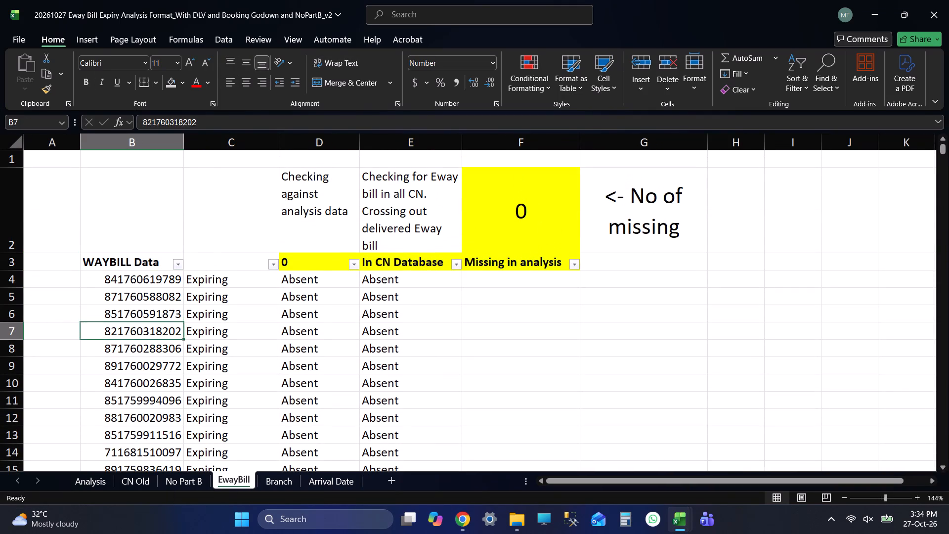
Recheck the last waybill row and the rows beneath it in the EwayBill sheet, and return to the header.
key(Down)
key(Down)
key(ctrl+Down)
key(Down)
key(Down)
key(Down)
key(Down)
key(ctrl+Up)
key(ctrl+Up)
key(Up)
key(Up)
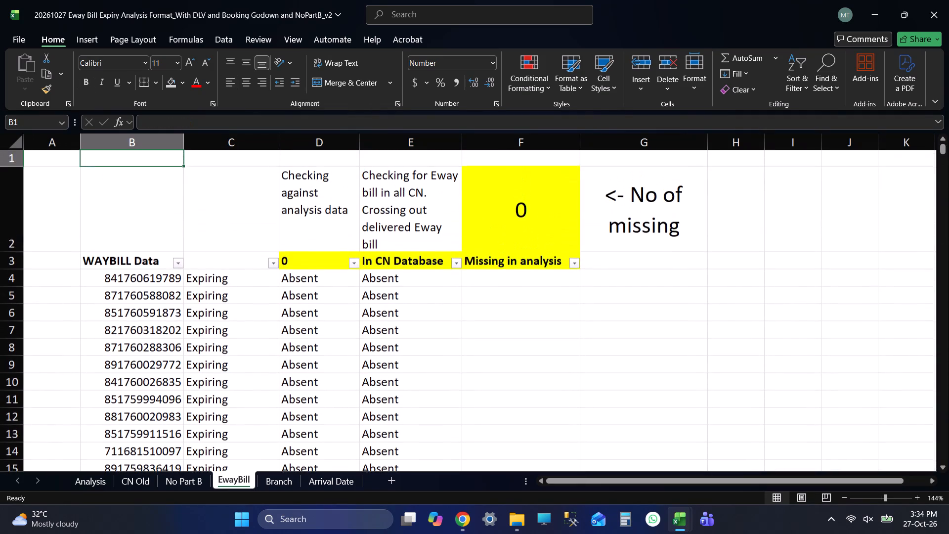
key(Down)
key(Down)
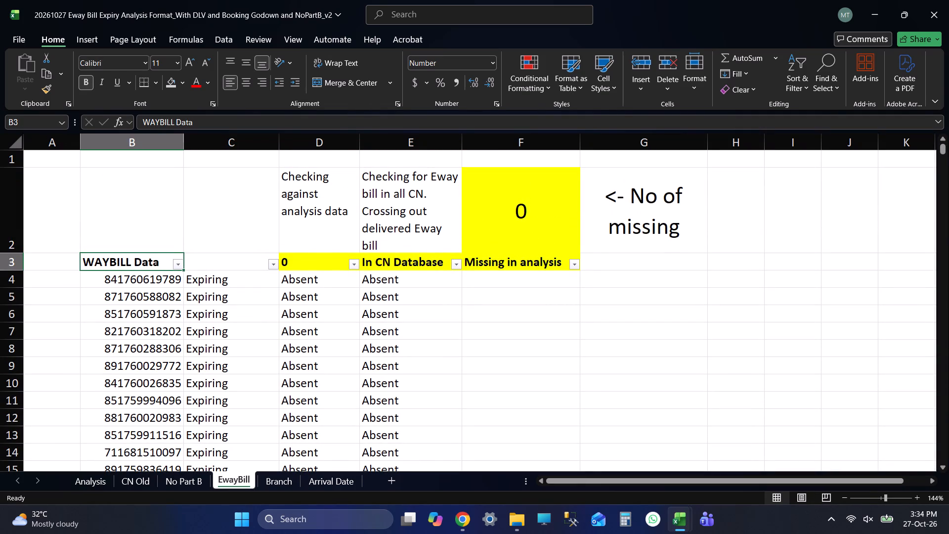
View the filter values of the column checking against analysis data in the EwayBill sheet, without applying a filter.
click(353, 259)
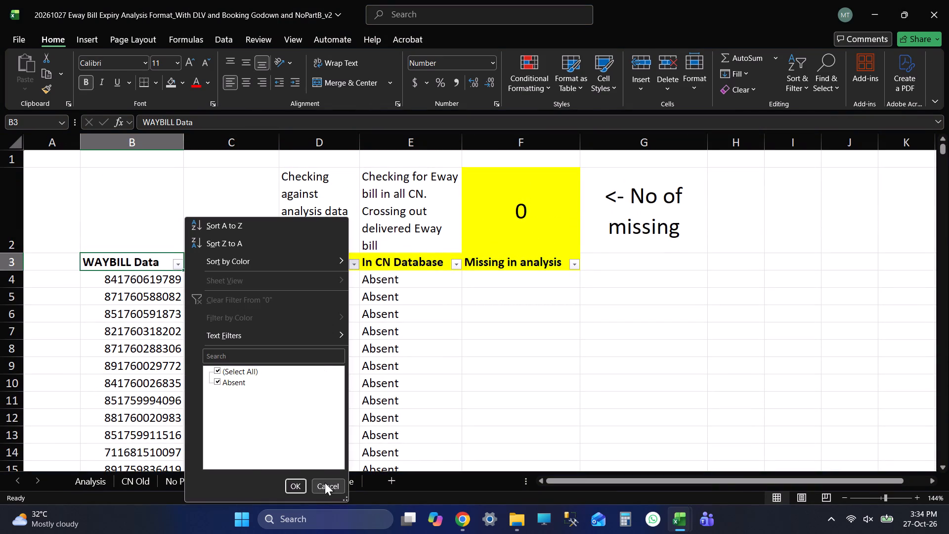
click(325, 483)
Check the end of the Eway Bill Number data in the No Part B sheet and return to its header.
click(197, 479)
key(ctrl+Down)
key(Down)
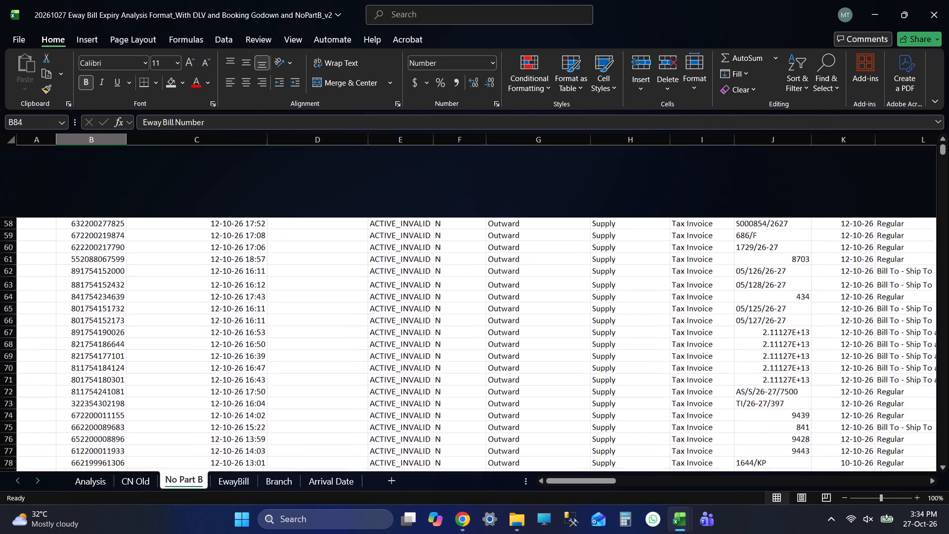
key(Down)
key(Down)
key(ctrl+Up)
key(ctrl+Up)
key(Up)
key(Up)
key(Up)
key(Down)
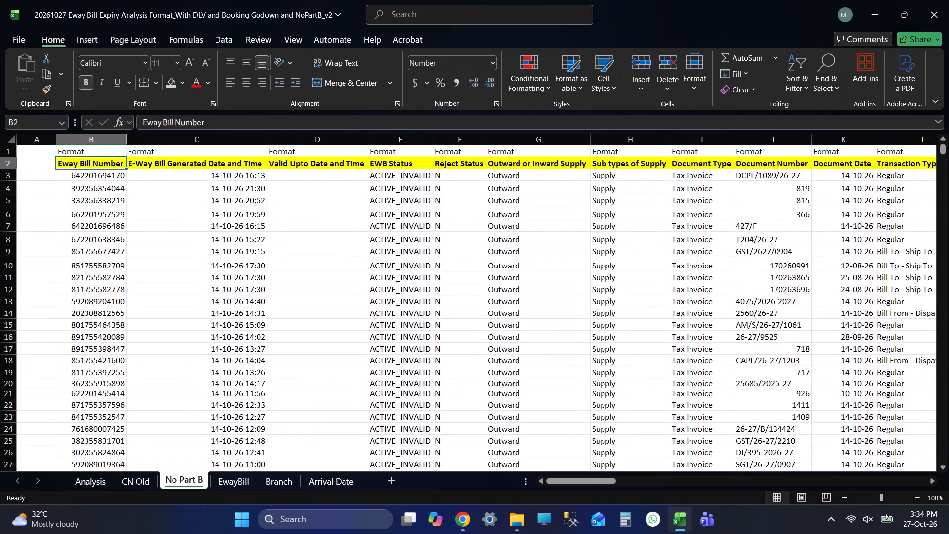
Examine the last data row and the rows beneath it in the Analysis sheet, and return to the header.
click(102, 476)
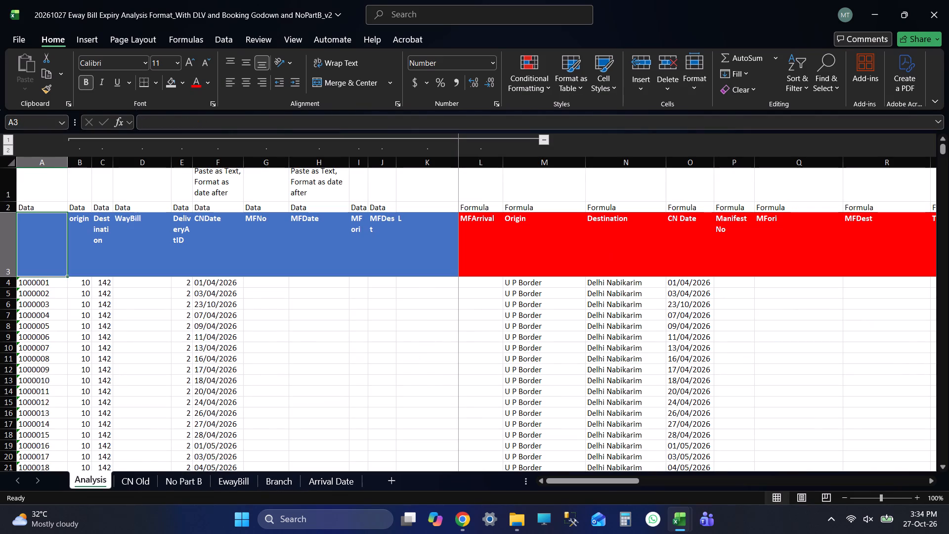
key(ctrl+Down)
key(Down)
key(Down)
key(Down)
key(Down)
key(Down)
key(Down)
key(Down)
key(ctrl+Up)
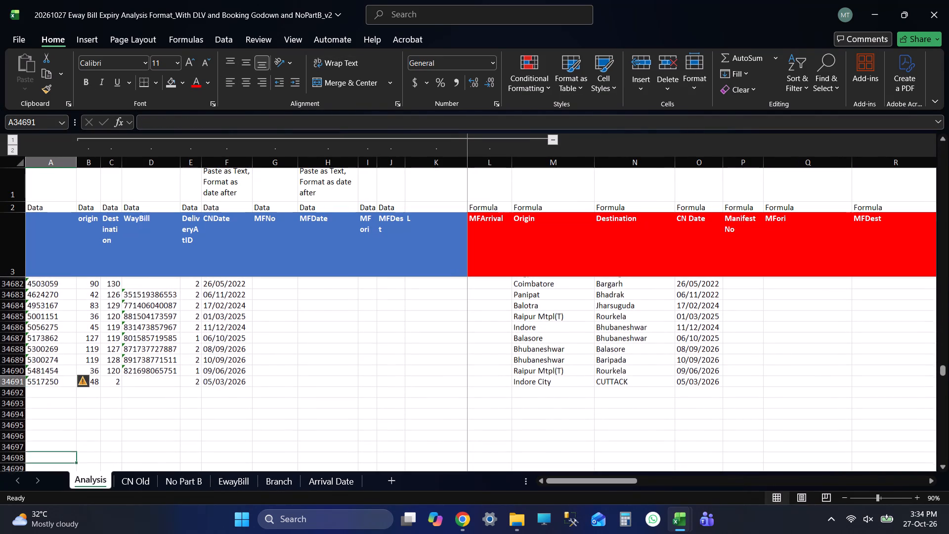
key(ctrl+Up)
key(Down)
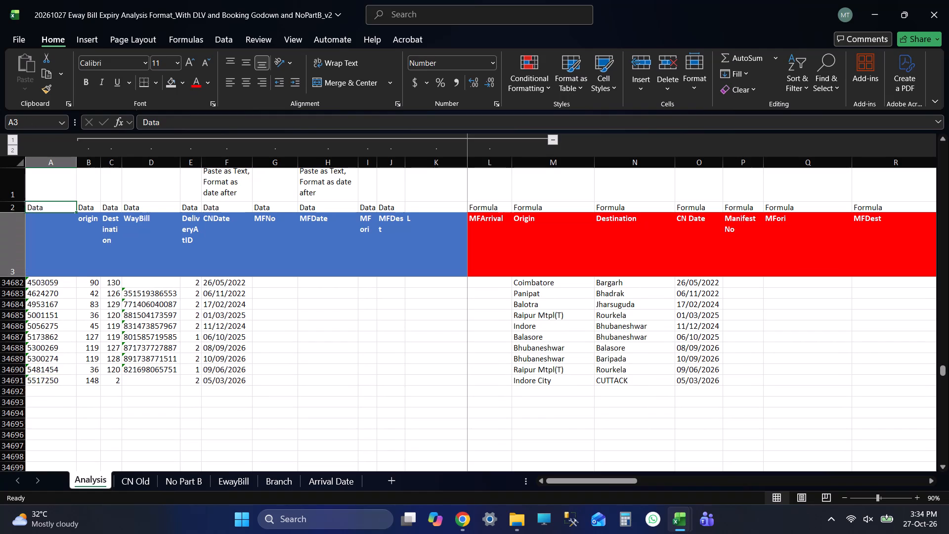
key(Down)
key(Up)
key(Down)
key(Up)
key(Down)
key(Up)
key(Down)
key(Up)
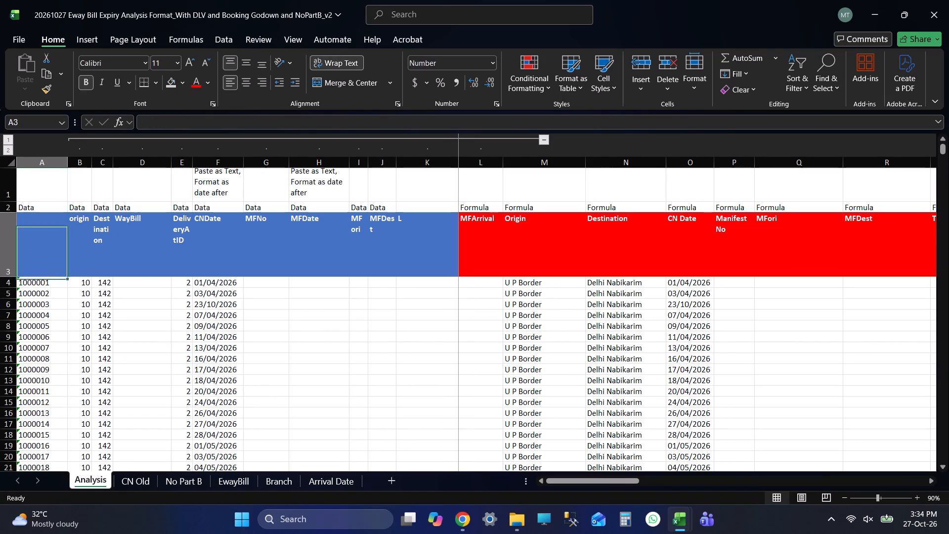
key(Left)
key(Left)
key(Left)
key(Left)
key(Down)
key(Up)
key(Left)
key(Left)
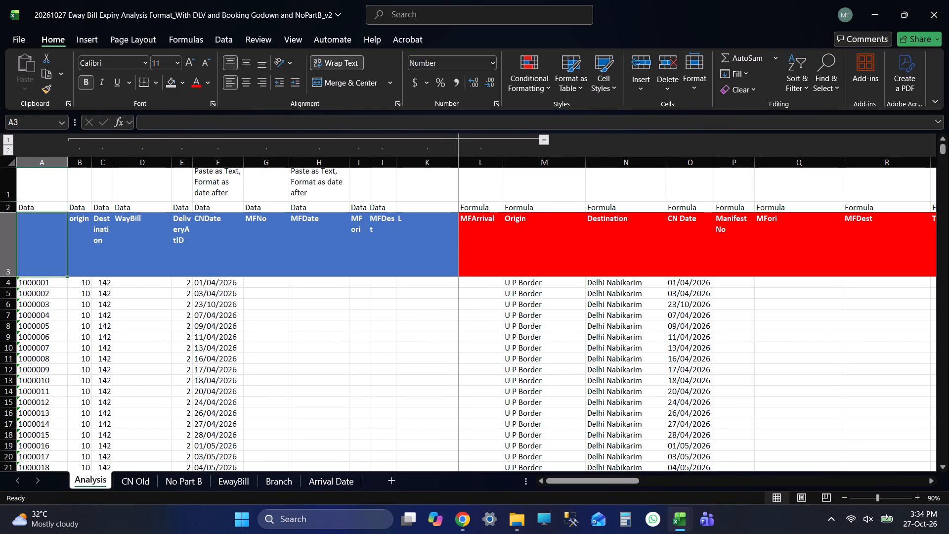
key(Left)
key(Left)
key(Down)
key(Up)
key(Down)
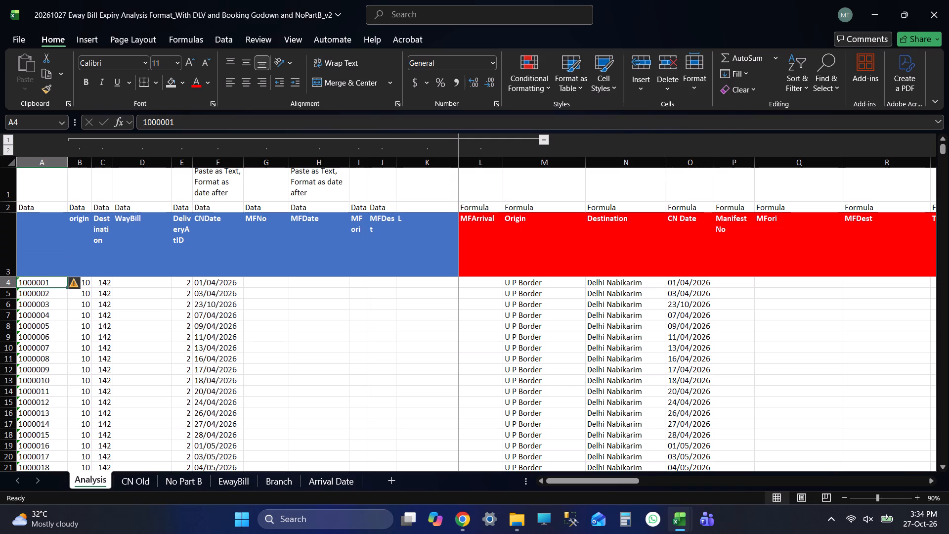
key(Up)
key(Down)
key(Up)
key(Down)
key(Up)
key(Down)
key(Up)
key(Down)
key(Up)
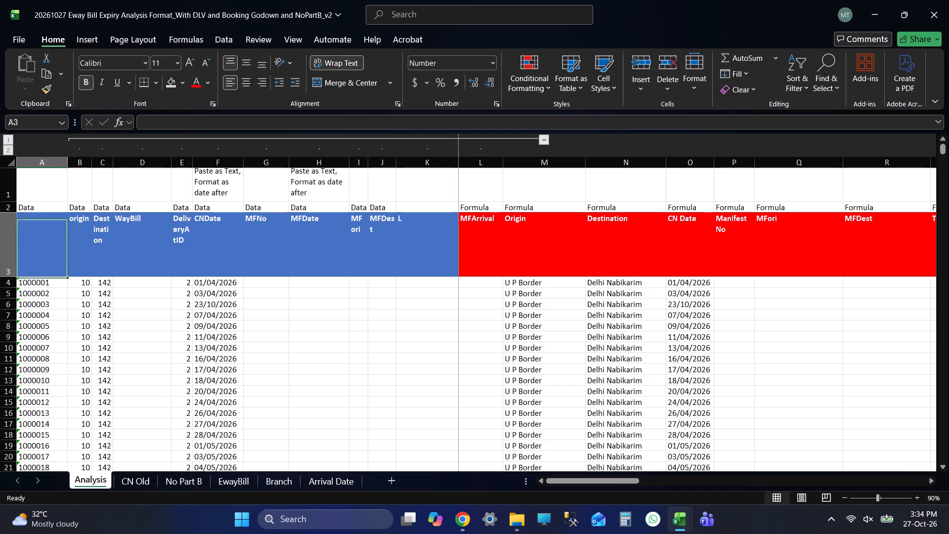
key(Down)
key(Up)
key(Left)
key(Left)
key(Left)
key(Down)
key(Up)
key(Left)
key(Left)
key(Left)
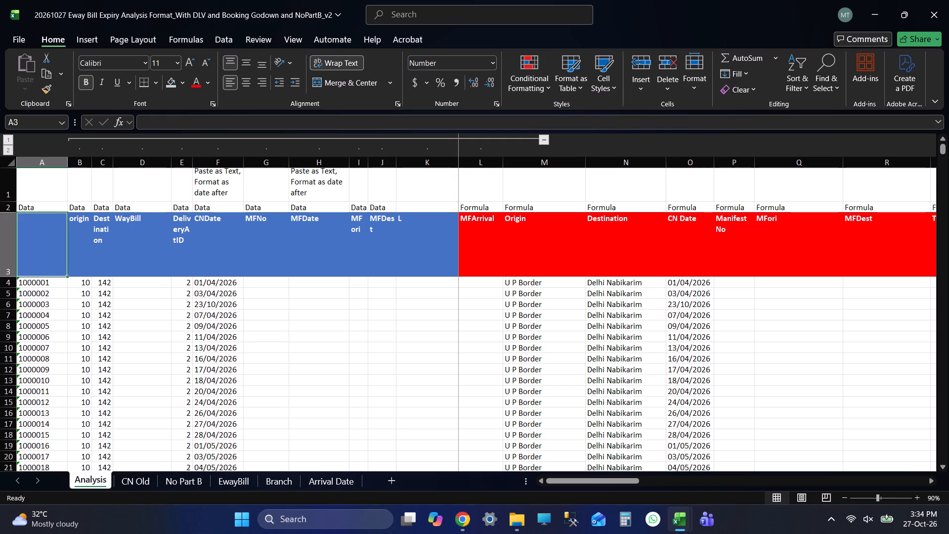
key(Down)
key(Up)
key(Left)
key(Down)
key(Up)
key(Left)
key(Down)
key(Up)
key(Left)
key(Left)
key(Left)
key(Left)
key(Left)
Open a new blank Excel workbook alongside the analysis workbook.
right_click(683, 515)
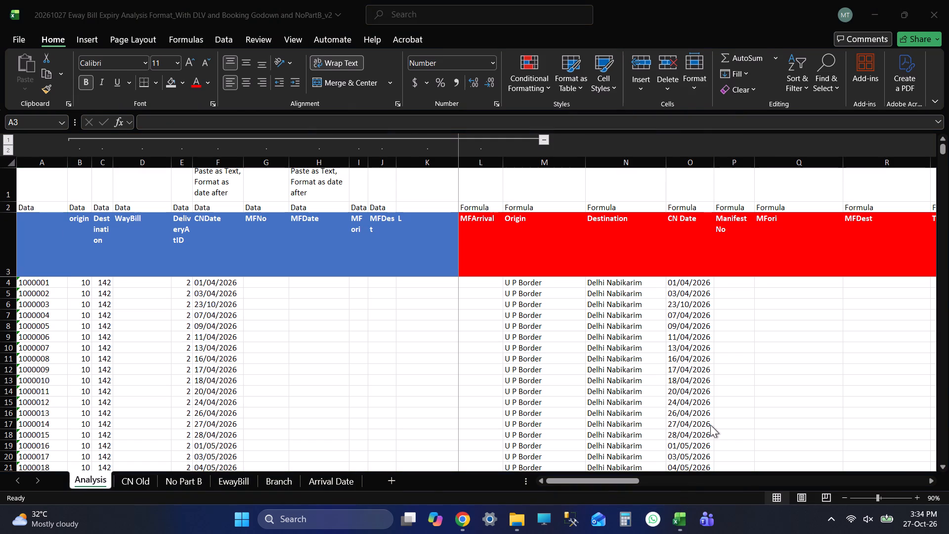
click(667, 451)
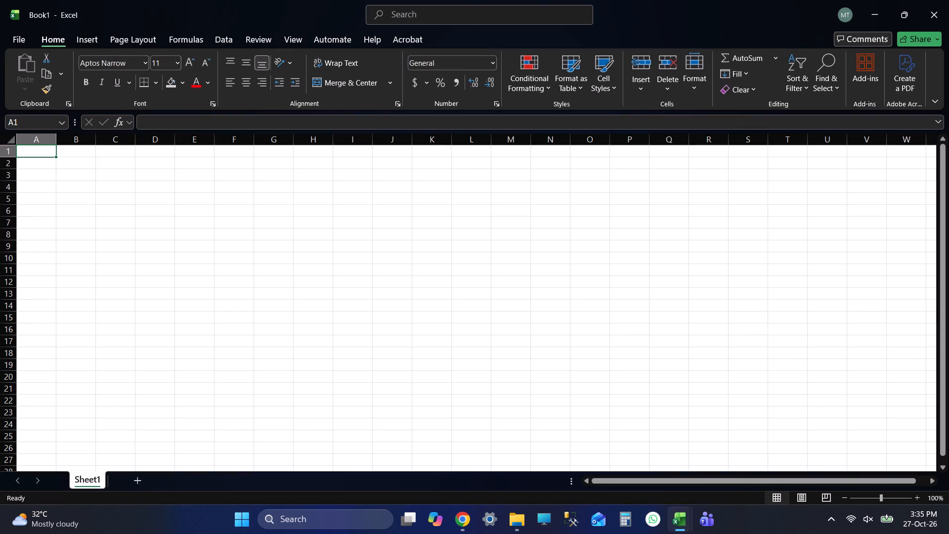
Set up three sheets named GODOWN, ON ROAD and BOOKING in the new workbook, and return to GODOWN.
double_click(81, 481)
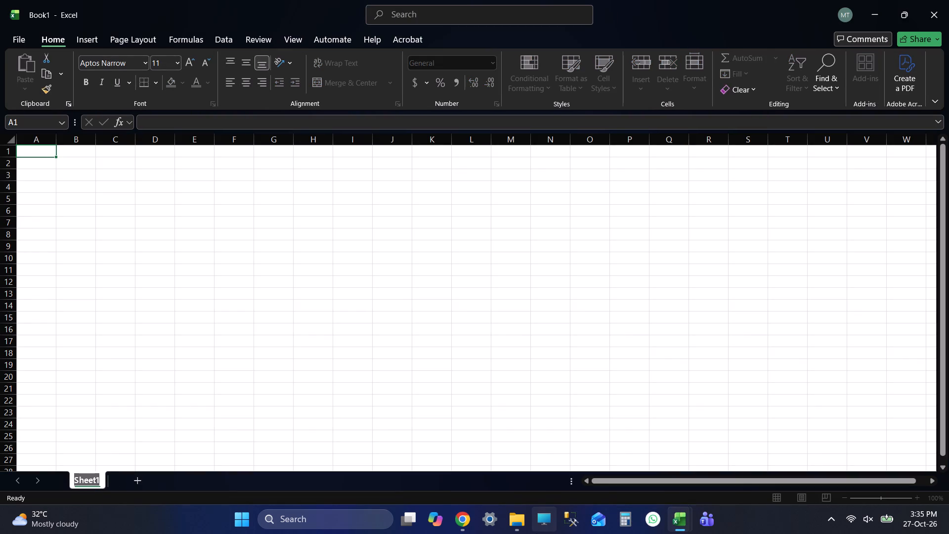
text(GODOWN)
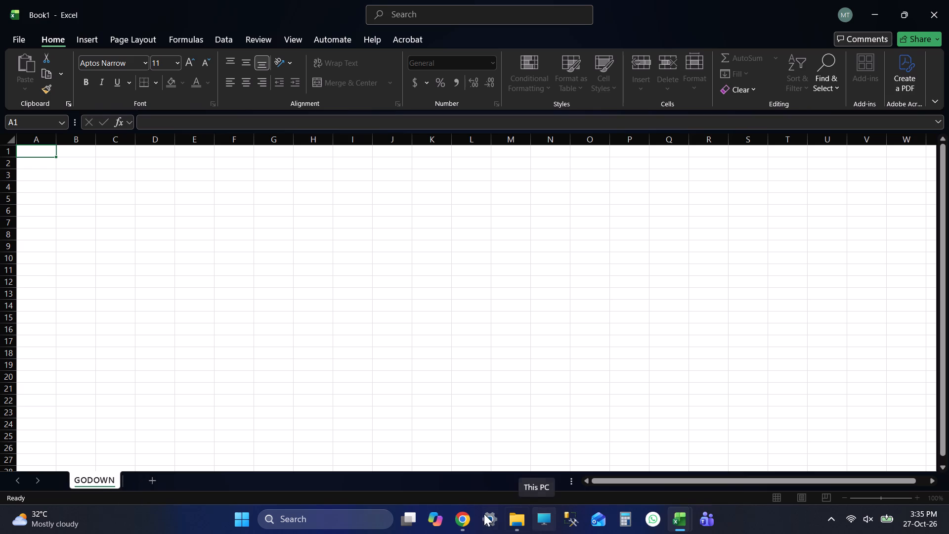
click(150, 482)
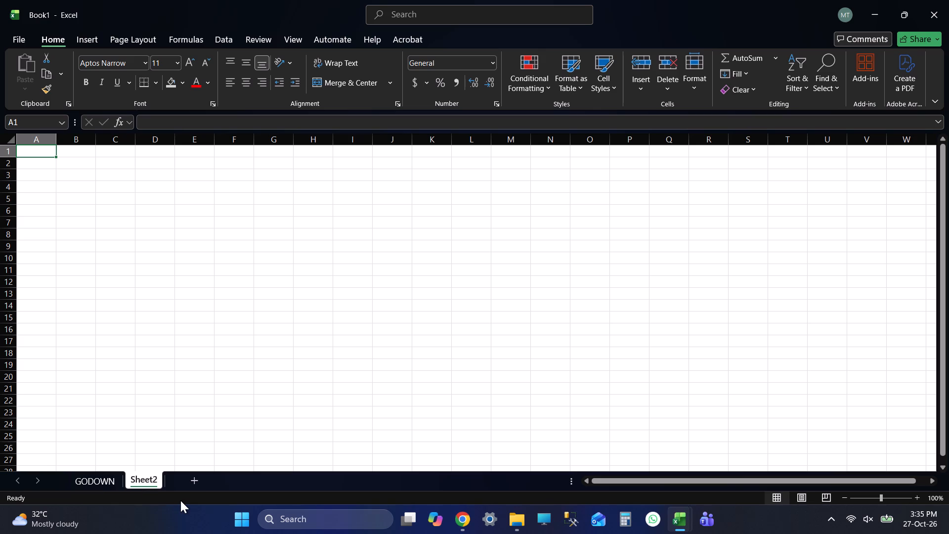
double_click(143, 478)
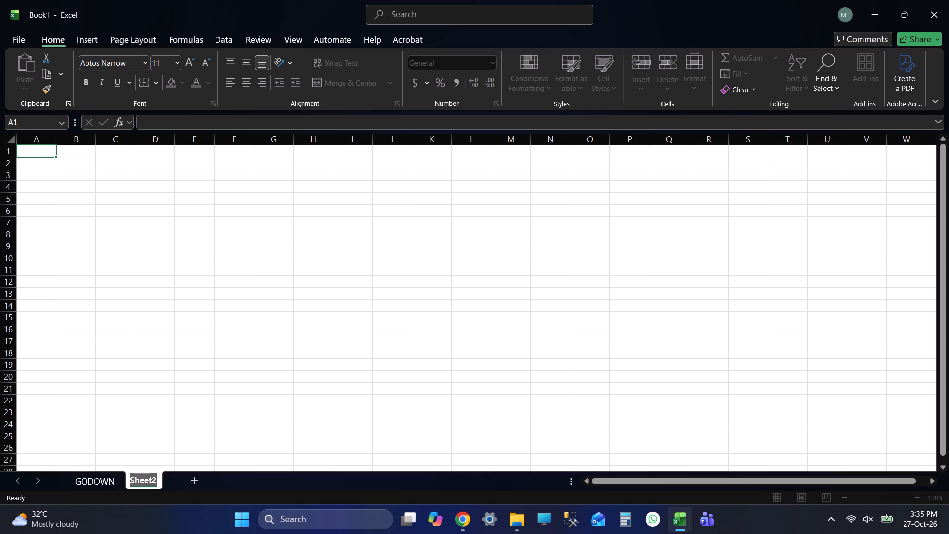
text(ON ROAD)
click(209, 481)
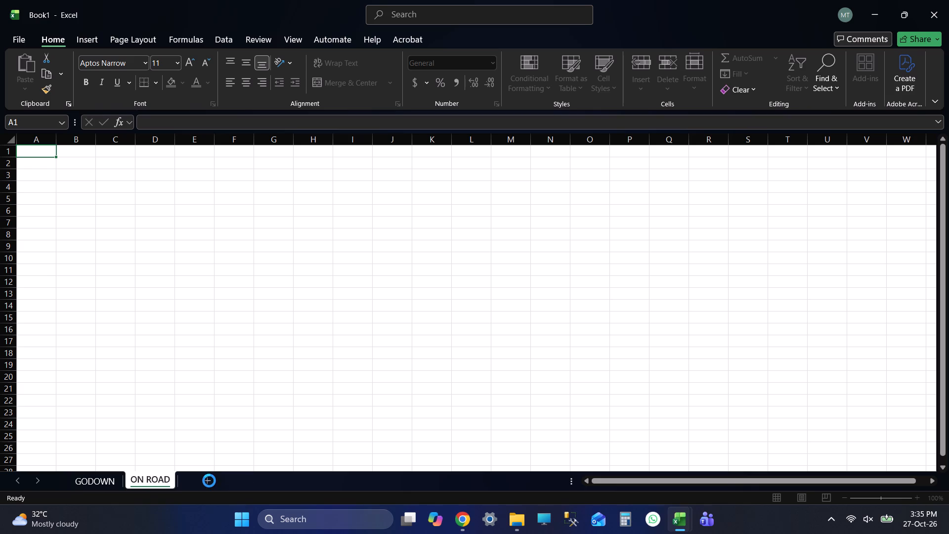
double_click(211, 481)
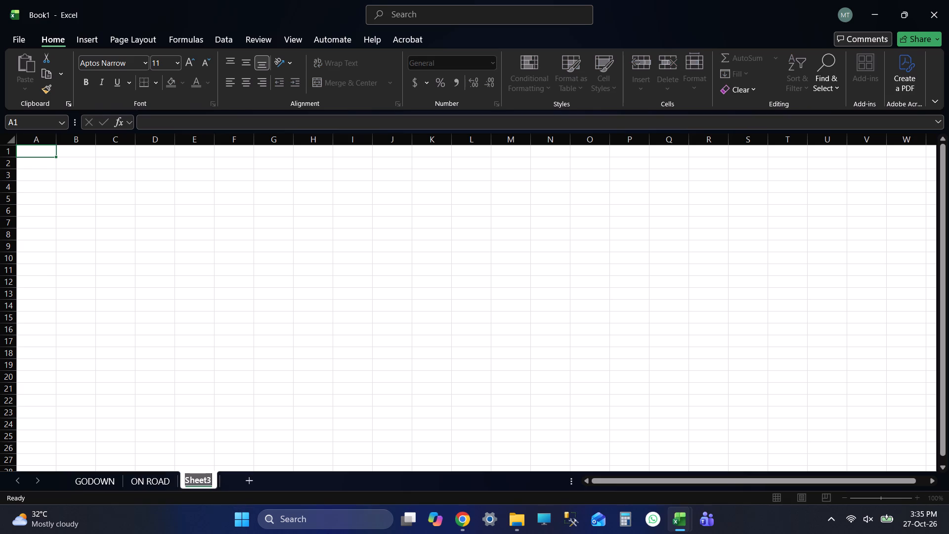
text(BOOKING)
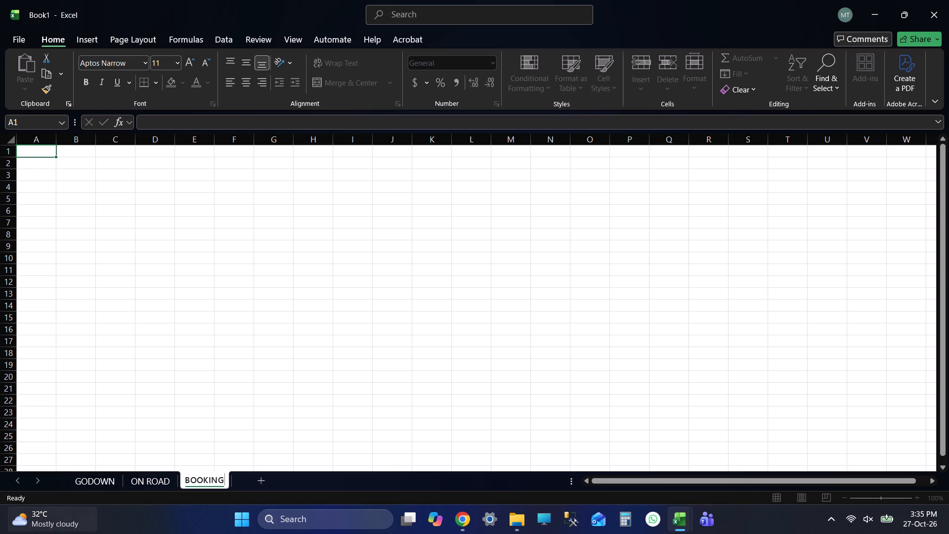
click(93, 480)
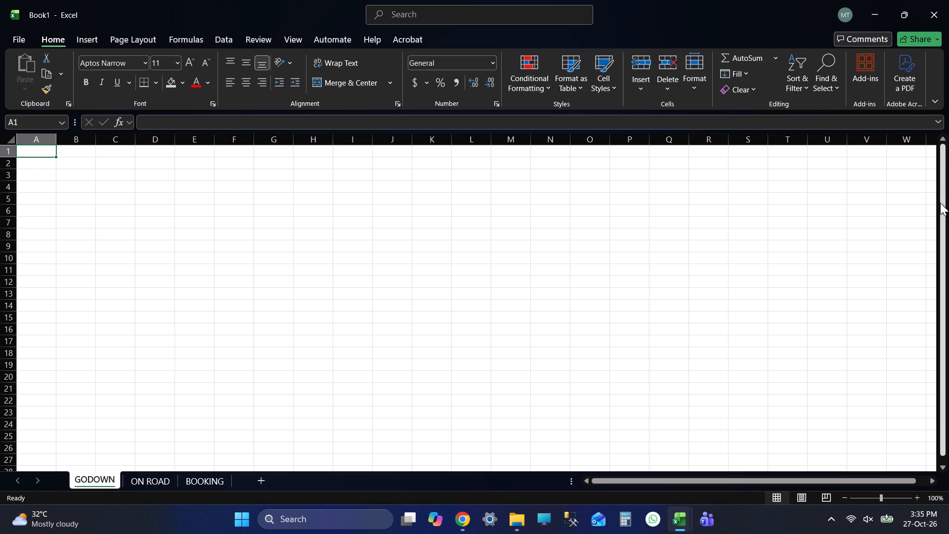
Save the new workbook as EXTENDED FILE 20261027 in the EXTENDED FILES folder under E Way Bill on the F: drive.
click(0, 40)
click(26, 44)
click(53, 194)
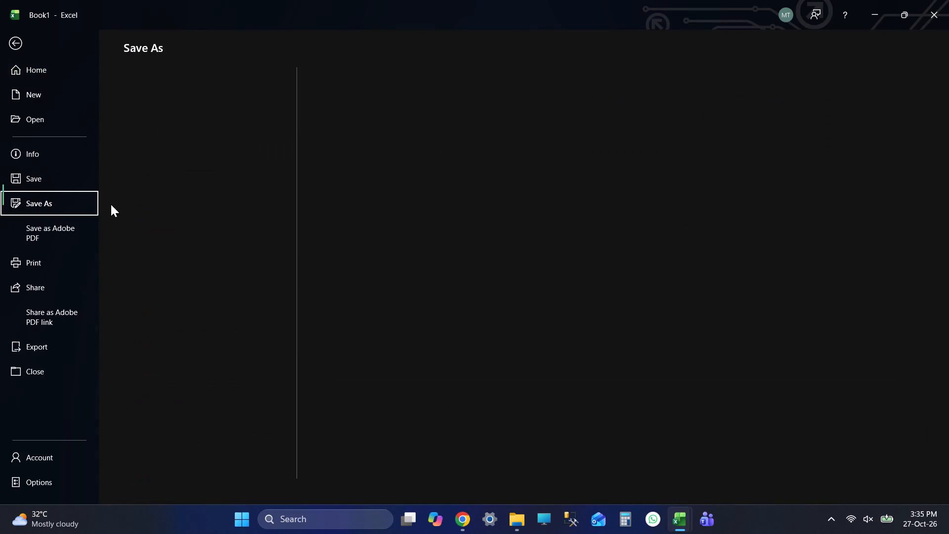
double_click(191, 248)
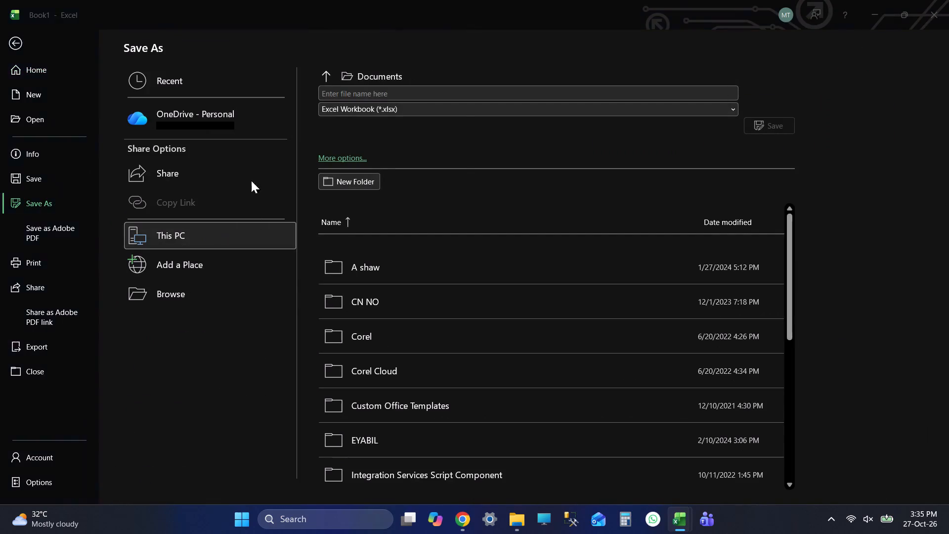
drag(97, 95, 94, 172)
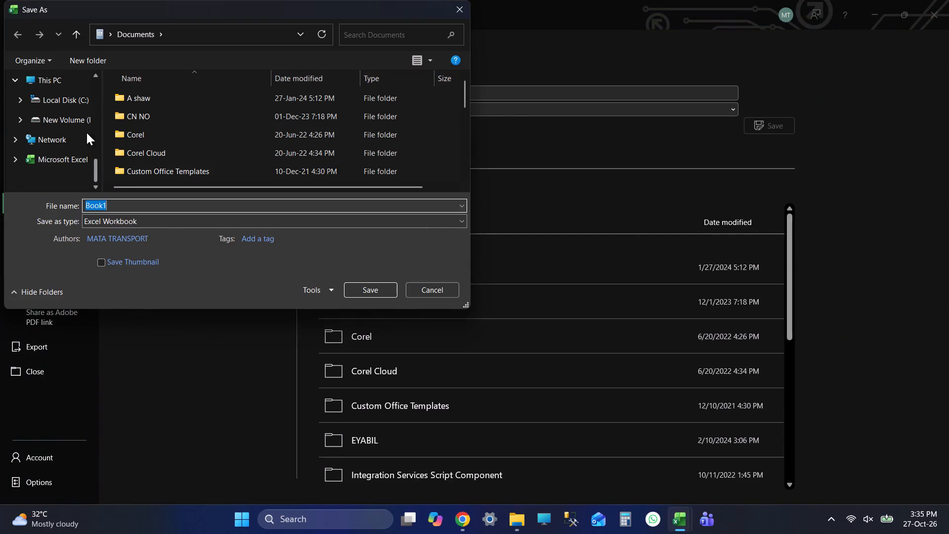
click(85, 116)
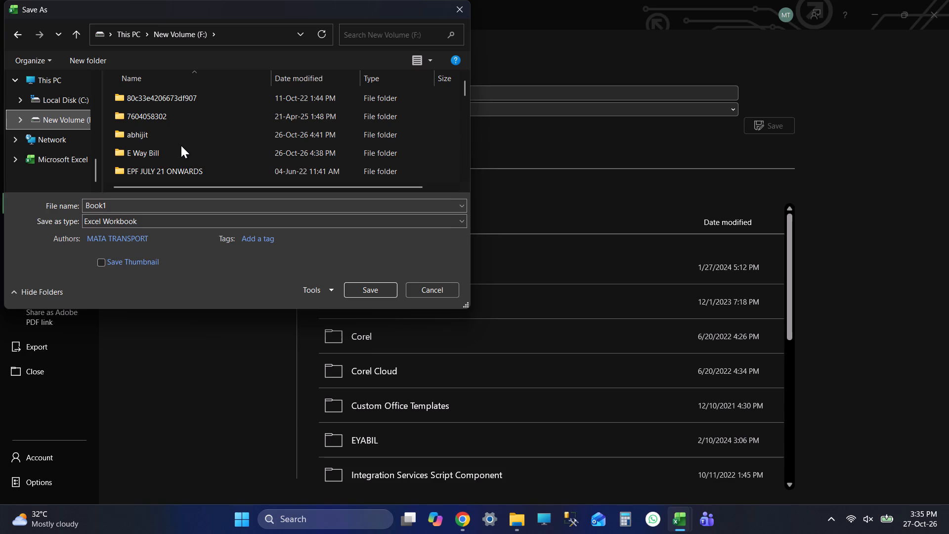
double_click(181, 145)
double_click(194, 147)
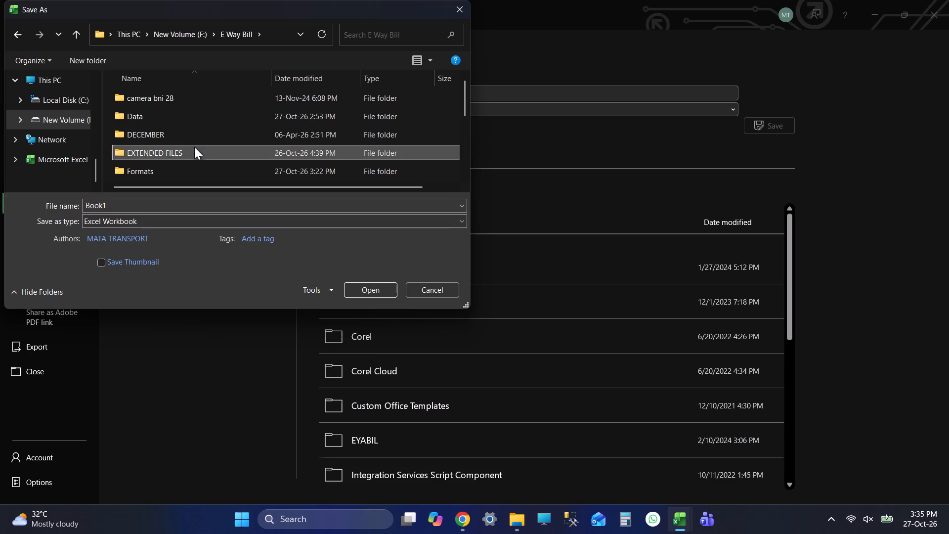
click(233, 93)
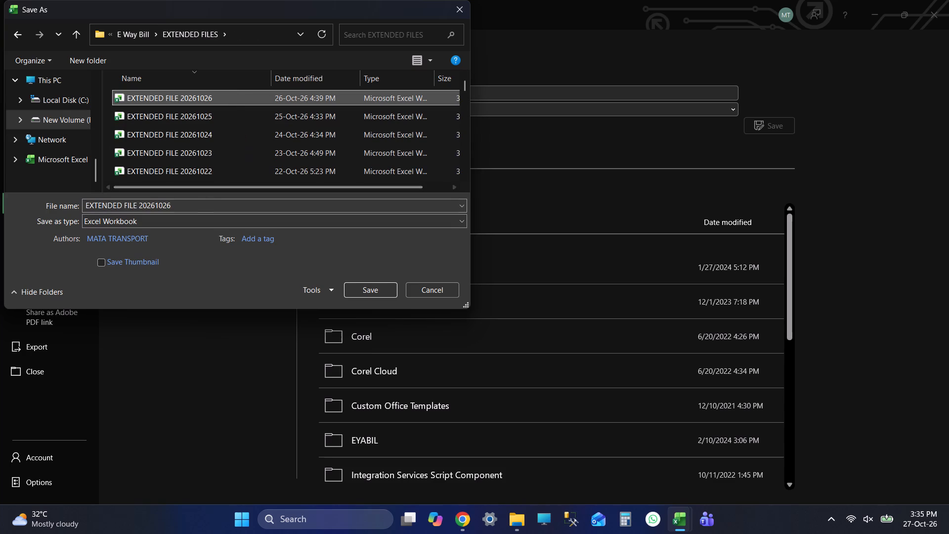
click(189, 205)
click(189, 205)
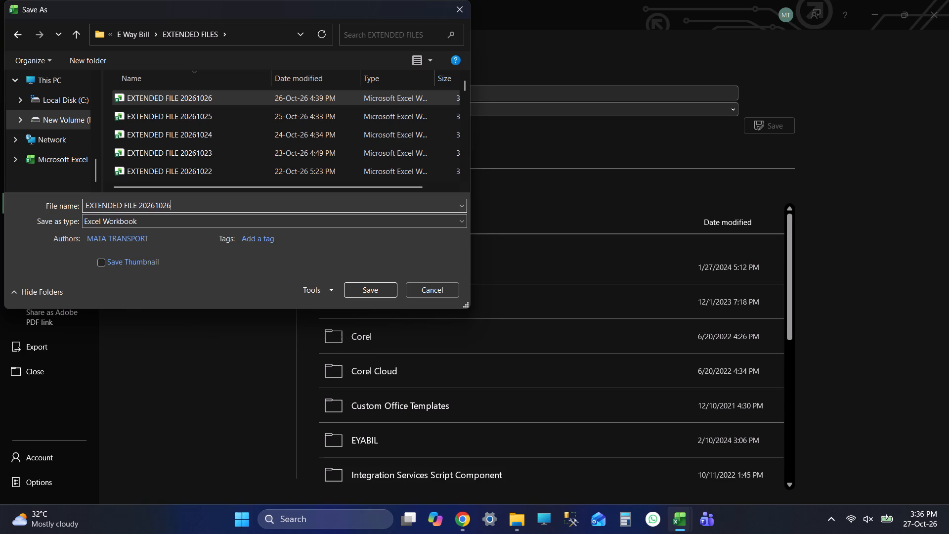
key(BackSpace)
key(7)
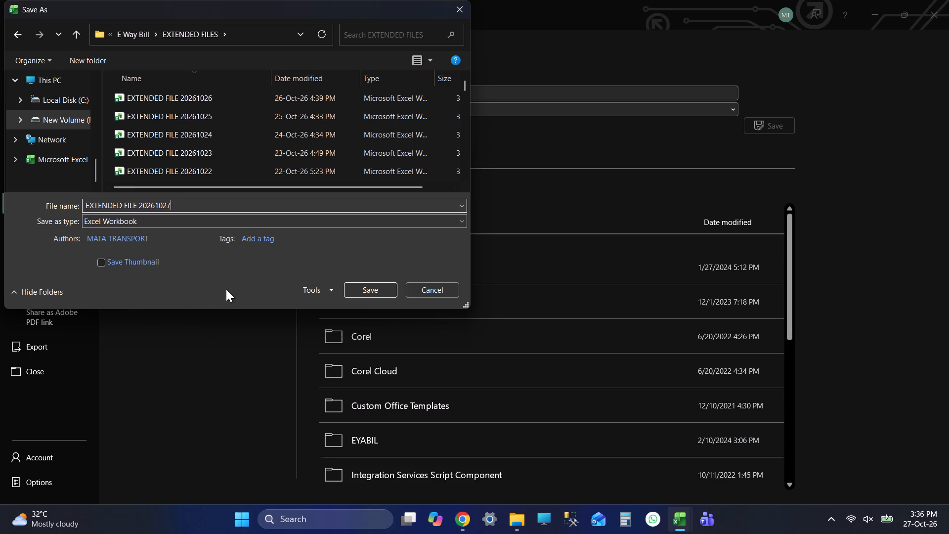
click(226, 289)
double_click(184, 291)
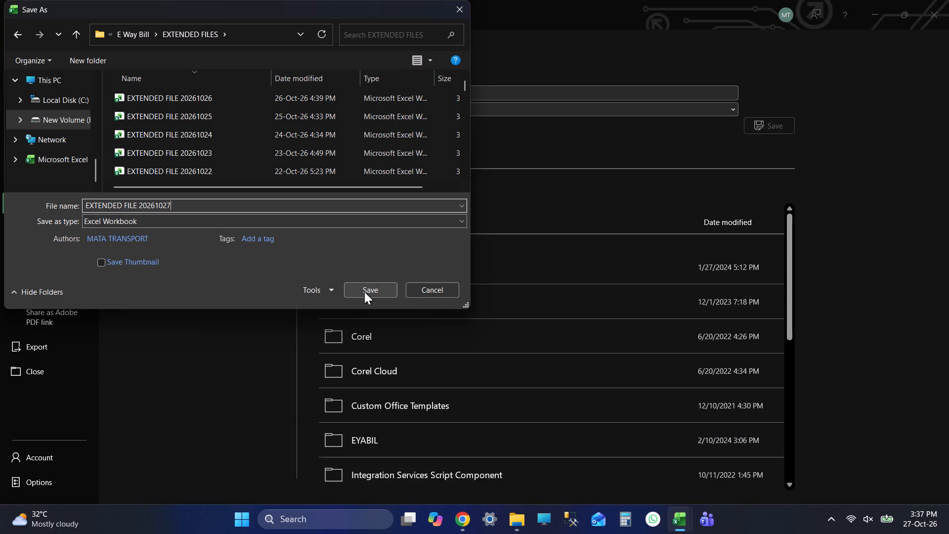
click(364, 292)
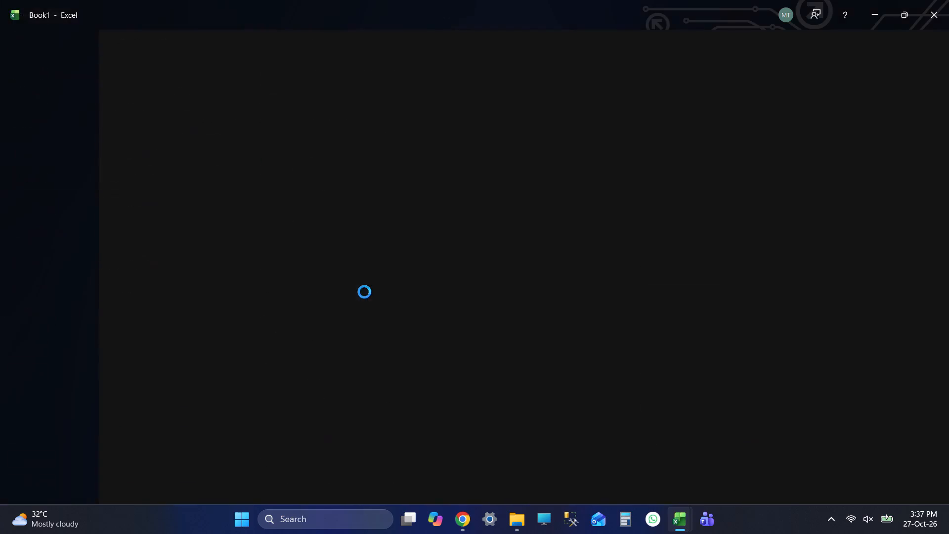
key(ctrl+s)
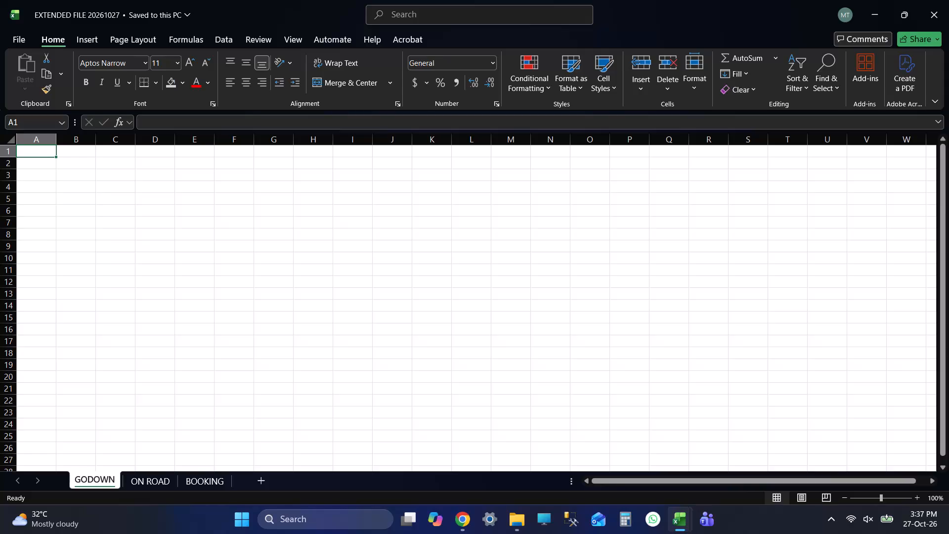
key(ctrl+s)
key(ctrl+s)
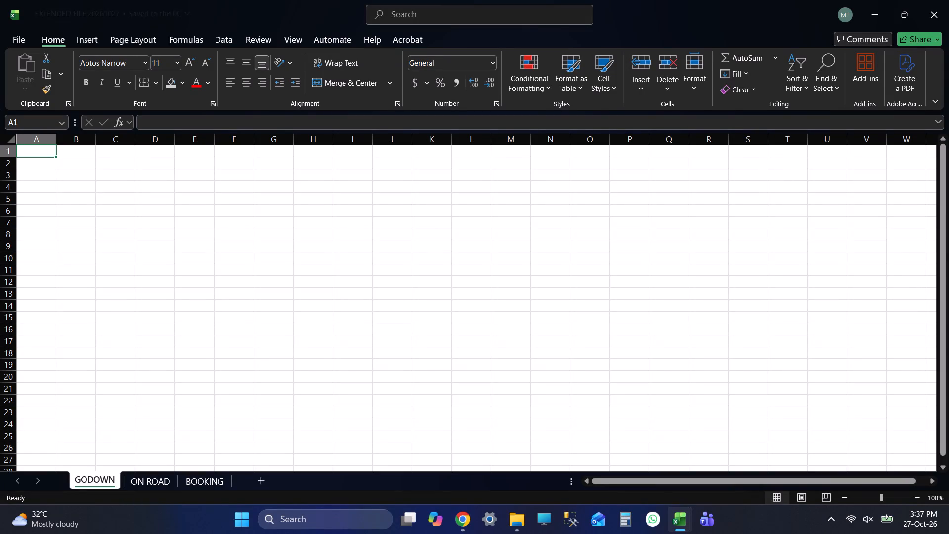
key(ctrl+s)
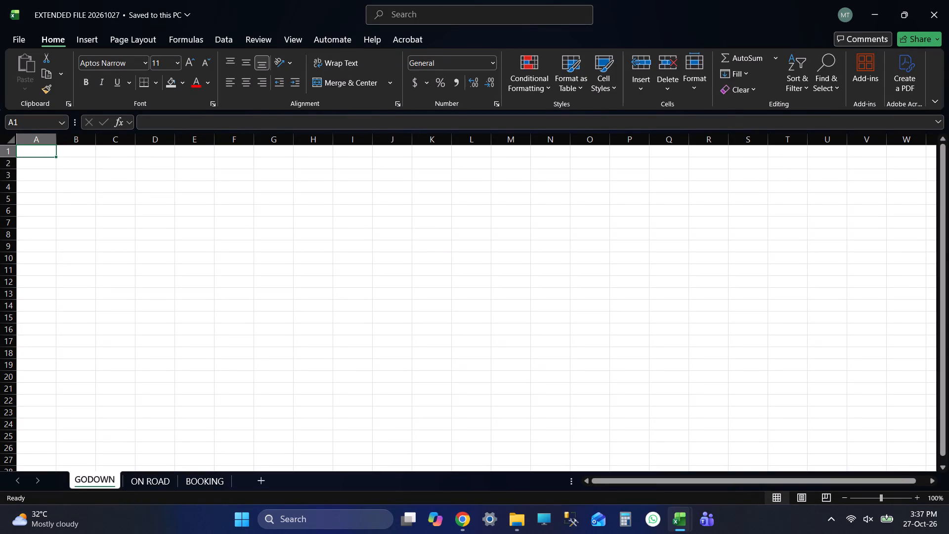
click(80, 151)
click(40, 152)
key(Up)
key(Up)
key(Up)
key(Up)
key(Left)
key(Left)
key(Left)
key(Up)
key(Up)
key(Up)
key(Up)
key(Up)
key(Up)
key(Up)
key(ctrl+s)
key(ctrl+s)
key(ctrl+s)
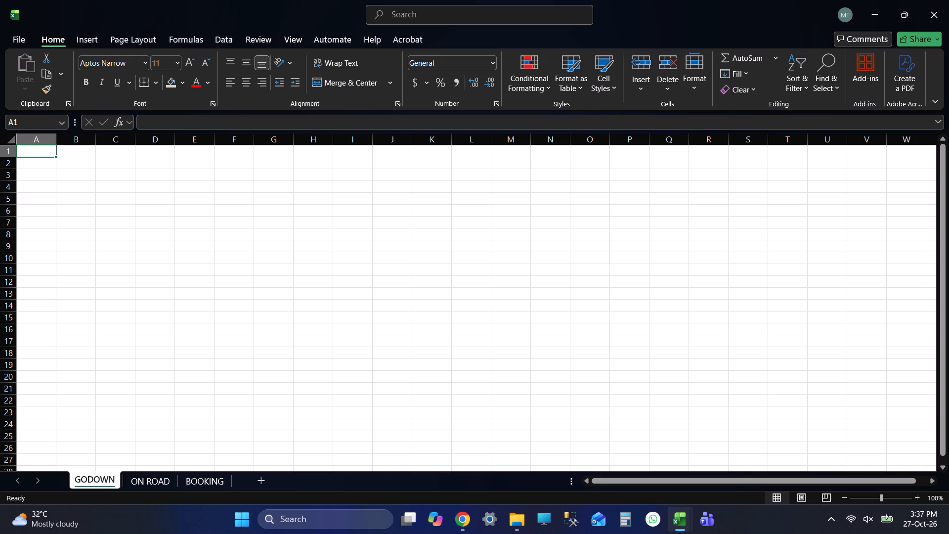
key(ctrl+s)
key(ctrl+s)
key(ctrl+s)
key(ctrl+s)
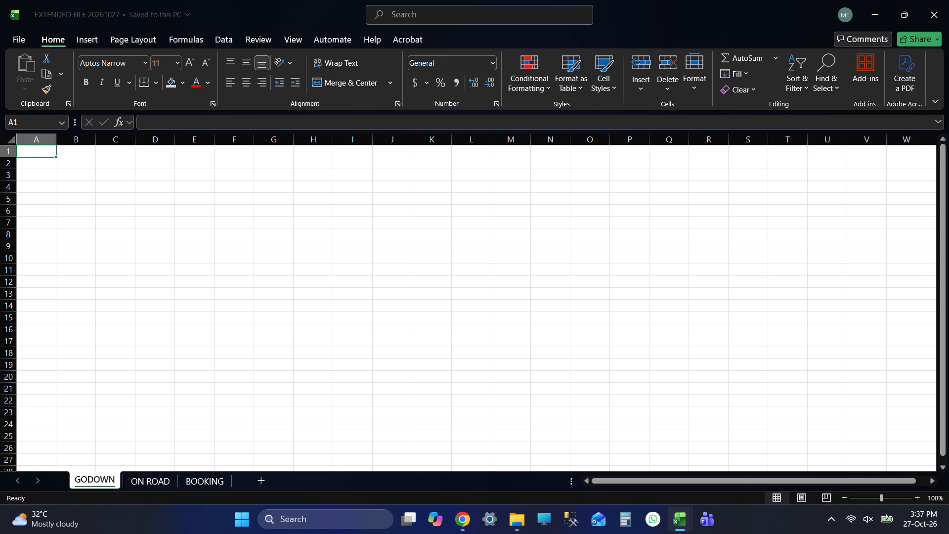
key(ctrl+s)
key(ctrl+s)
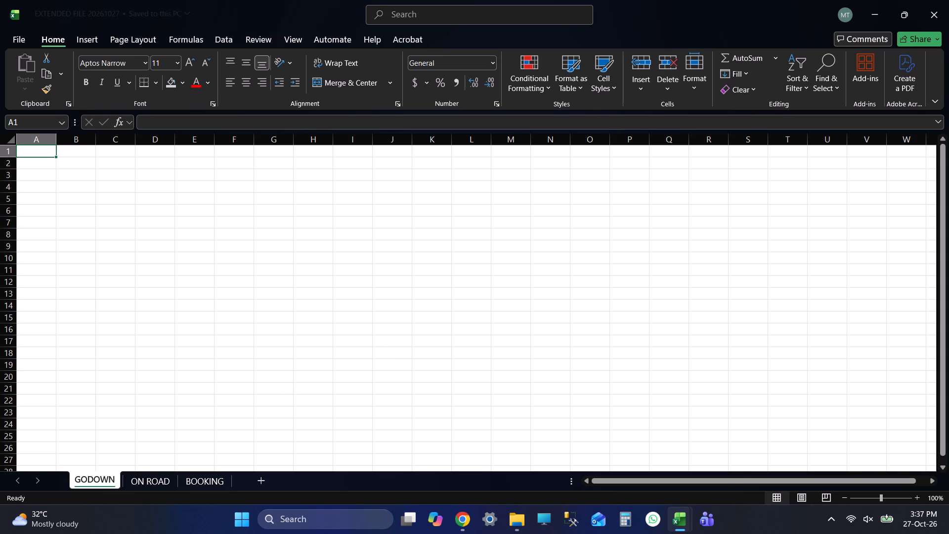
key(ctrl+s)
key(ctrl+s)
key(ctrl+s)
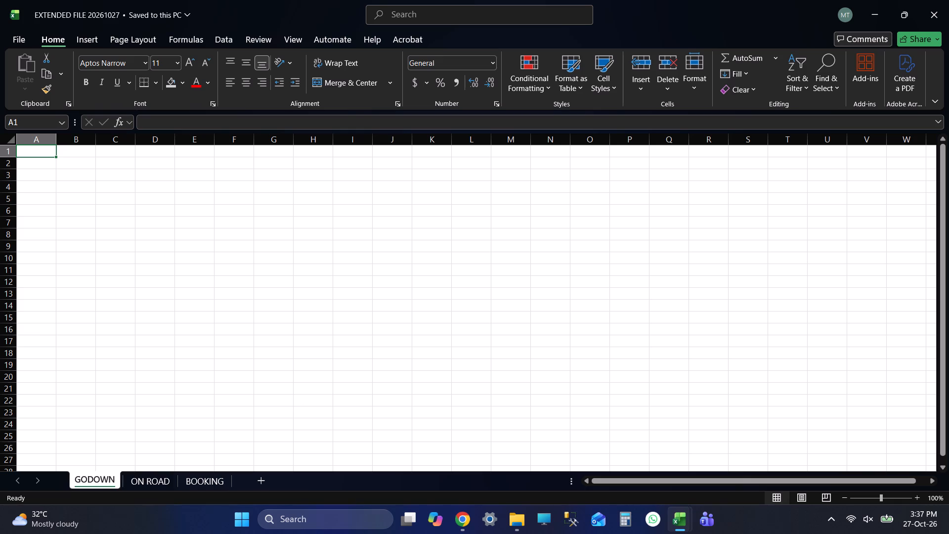
Check the ON ROAD and BOOKING sheets, return to GODOWN and save the workbook again.
click(164, 478)
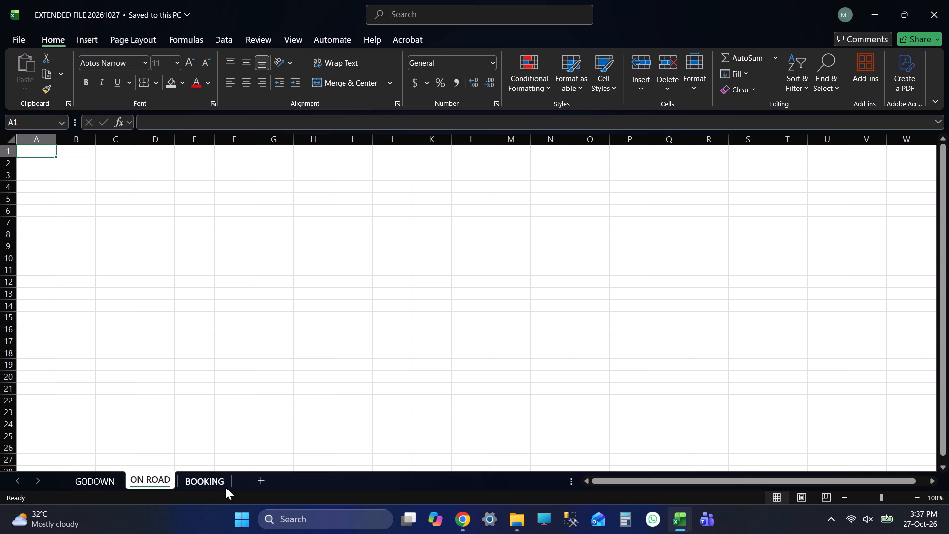
click(218, 487)
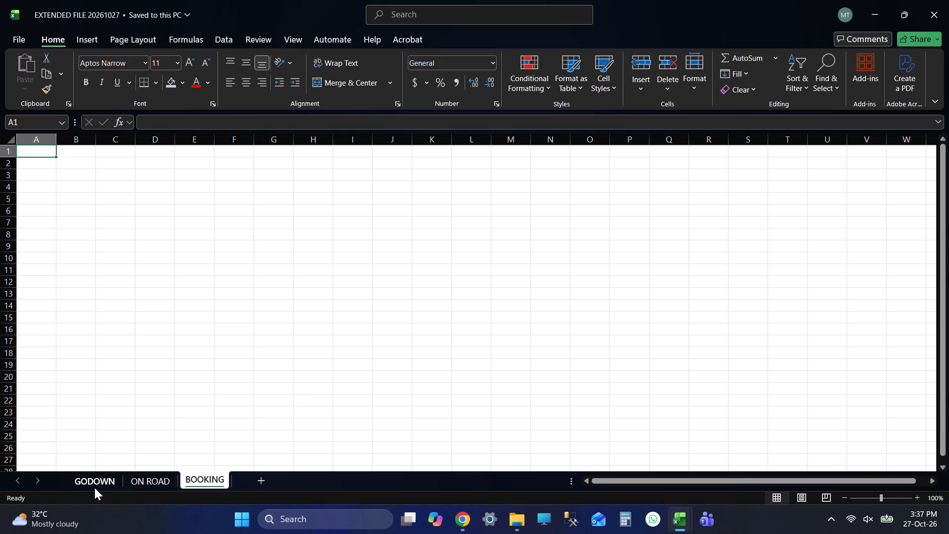
click(89, 486)
key(ctrl+s)
key(ctrl+s)
key(ctrl+s)
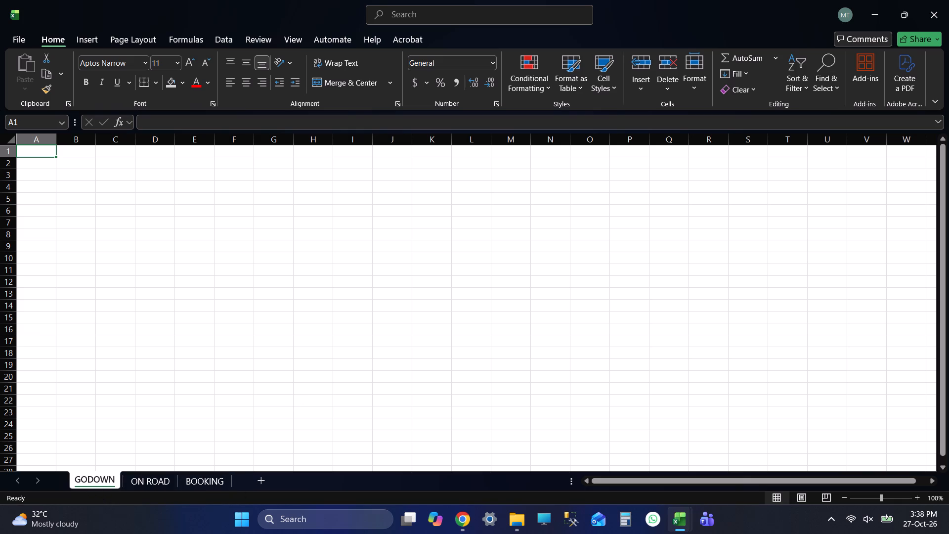
key(ctrl+s)
key(ctrl+s)
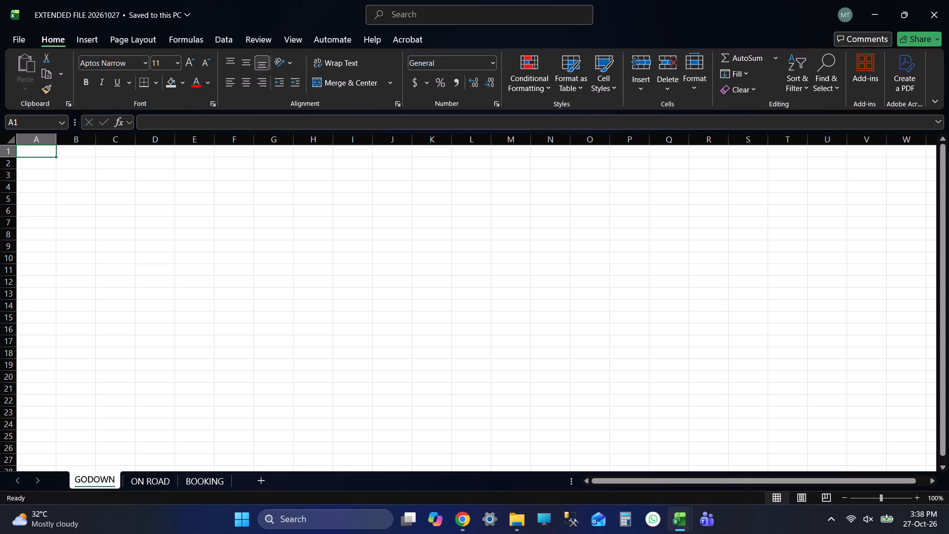
Switch to the Eway Bill Expiry Analysis workbook, check the end of the Analysis sheet's data and return to header row 3.
key(alt+Tab)
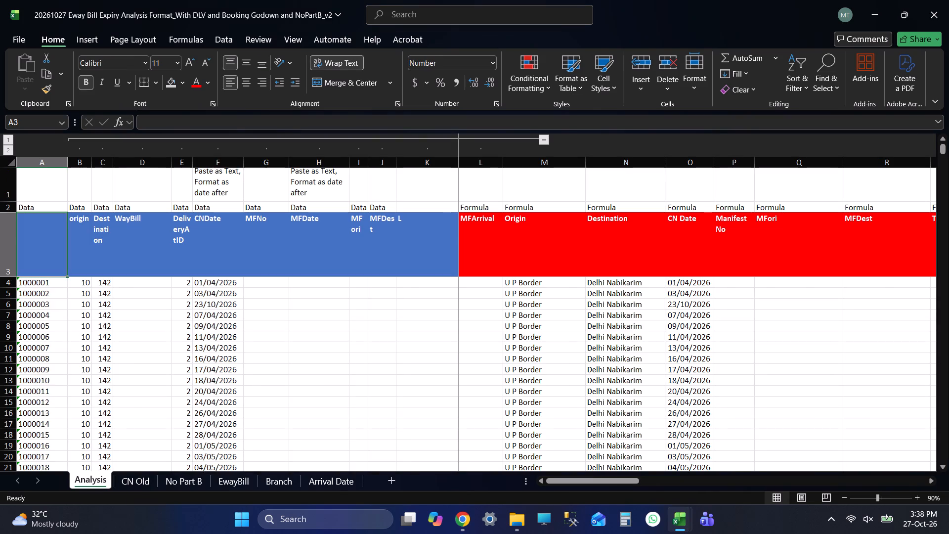
key(Down)
key(Down)
key(ctrl+Down)
key(Down)
key(Down)
key(Down)
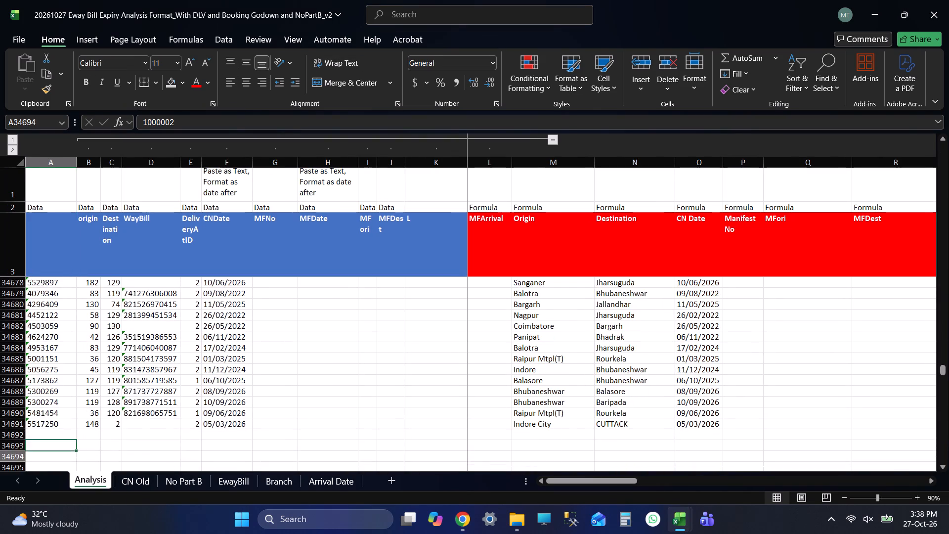
key(Down)
key(Down)
key(ctrl+Up)
key(ctrl+Up)
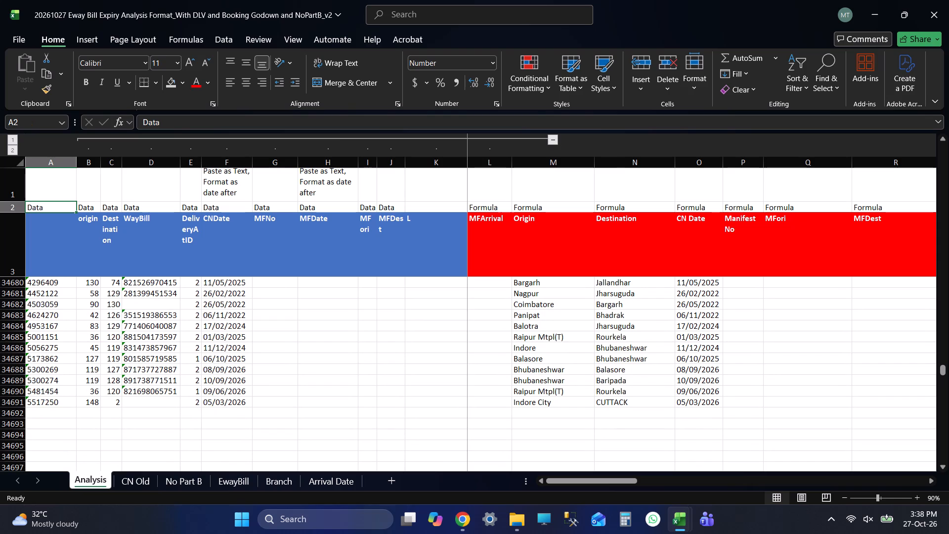
key(Down)
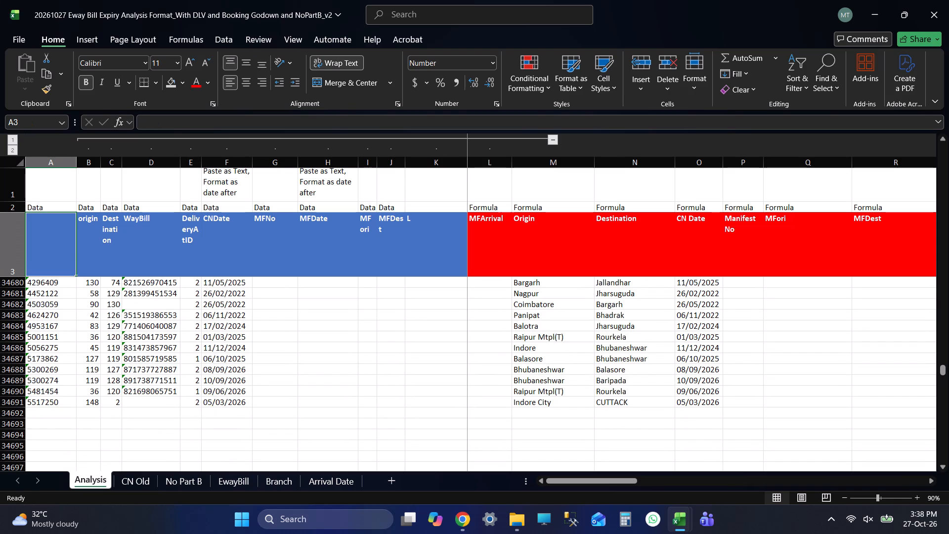
Turn on filters across the full header row 3 of the Analysis sheet, starting from column A.
key(Down)
key(Up)
key(Down)
key(Up)
key(Left)
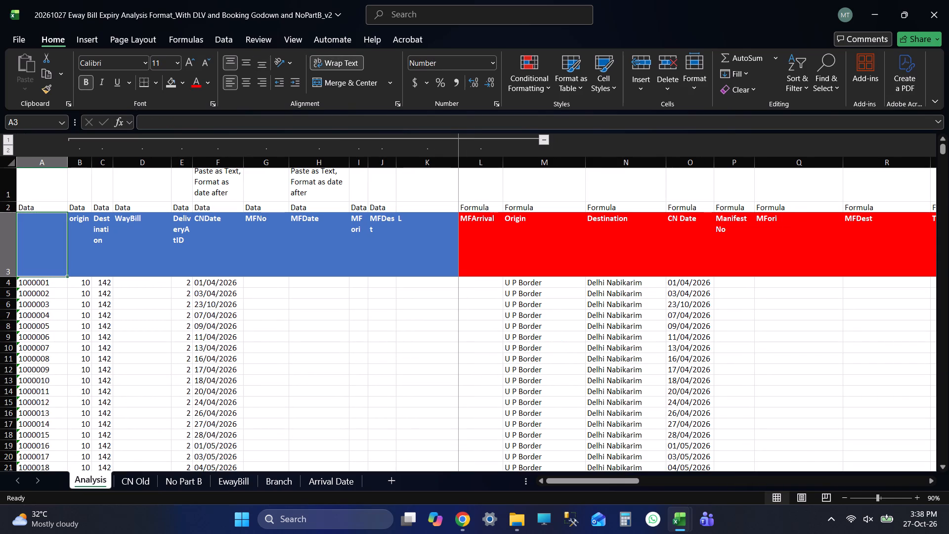
key(Left)
key(Left)
key(Left)
key(Left)
key(Left)
key(Left)
key(ctrl+shift+Right)
key(ctrl+shift+Right)
key(ctrl+shift+Right)
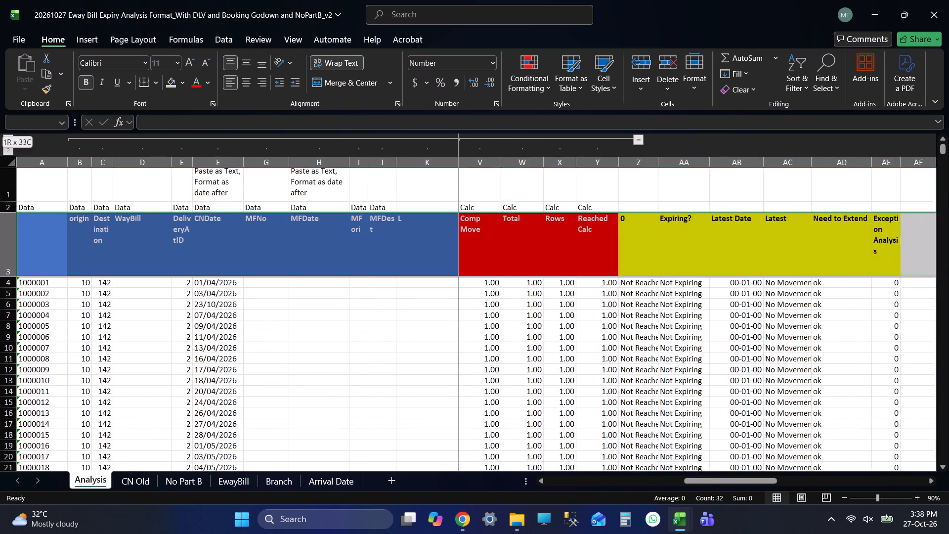
key(ctrl+shift+Right)
key(ctrl+shift+Right)
key(ctrl+shift+Right)
key(ctrl+shift+Right)
key(ctrl+shift+Right)
key(ctrl+shift+Right)
key(ctrl+shift+Right)
key(ctrl+shift+l)
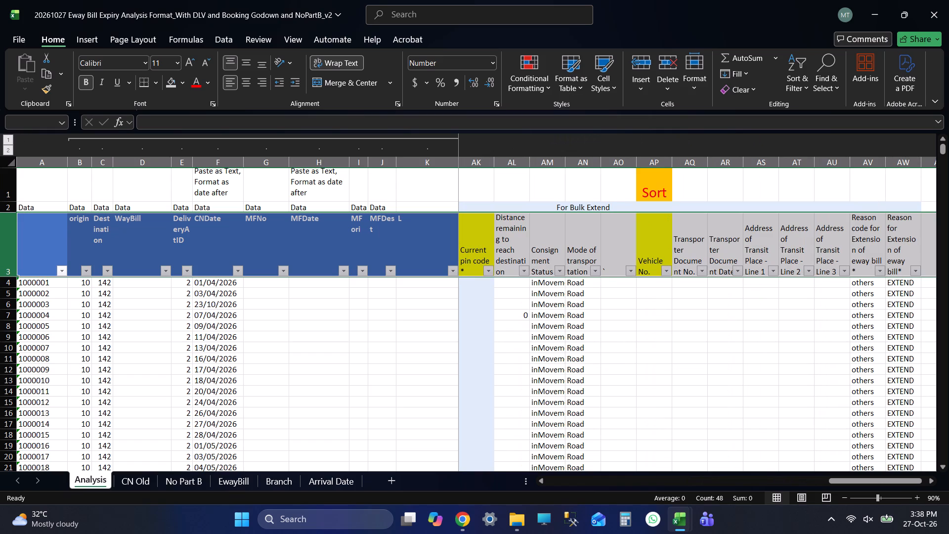
Filter the Need to Extend column to only Dlv Godown and Godown.
drag(883, 479, 782, 492)
click(639, 215)
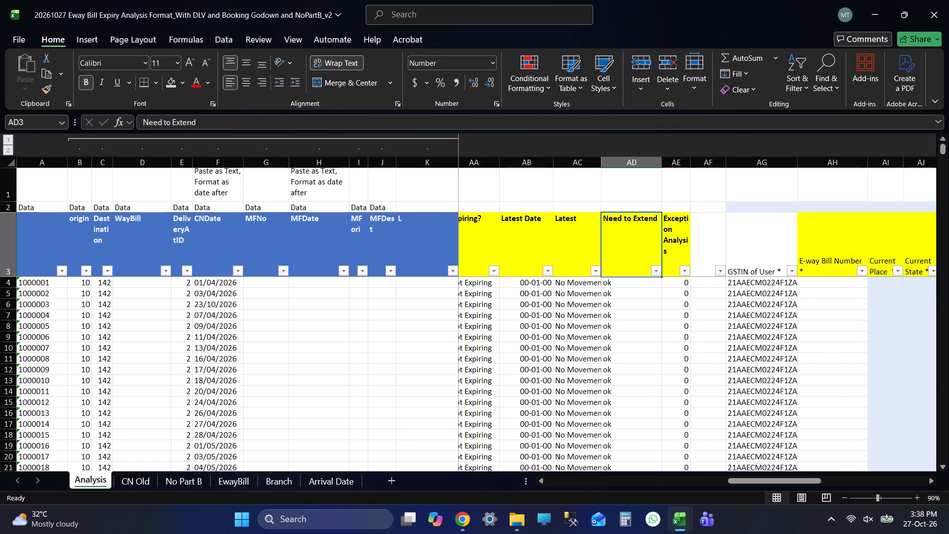
click(658, 272)
click(536, 371)
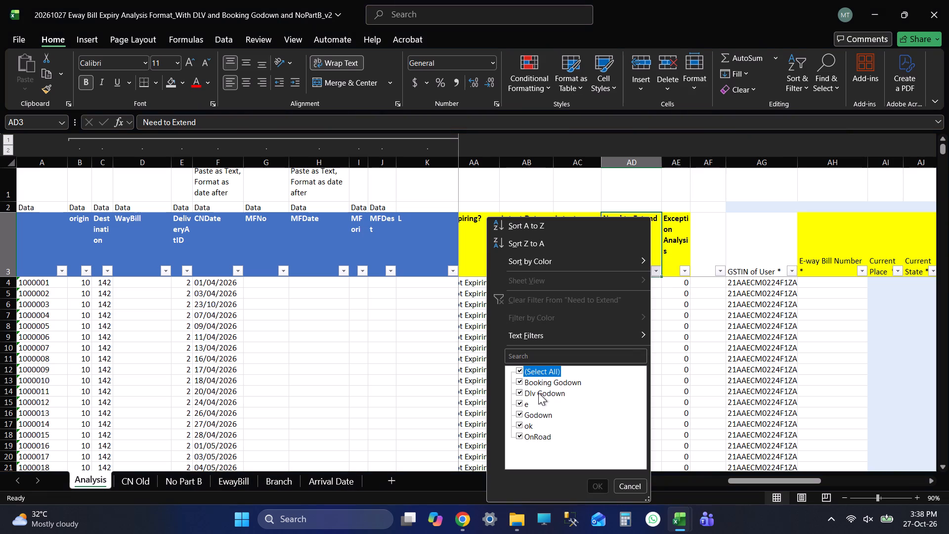
click(536, 393)
click(539, 418)
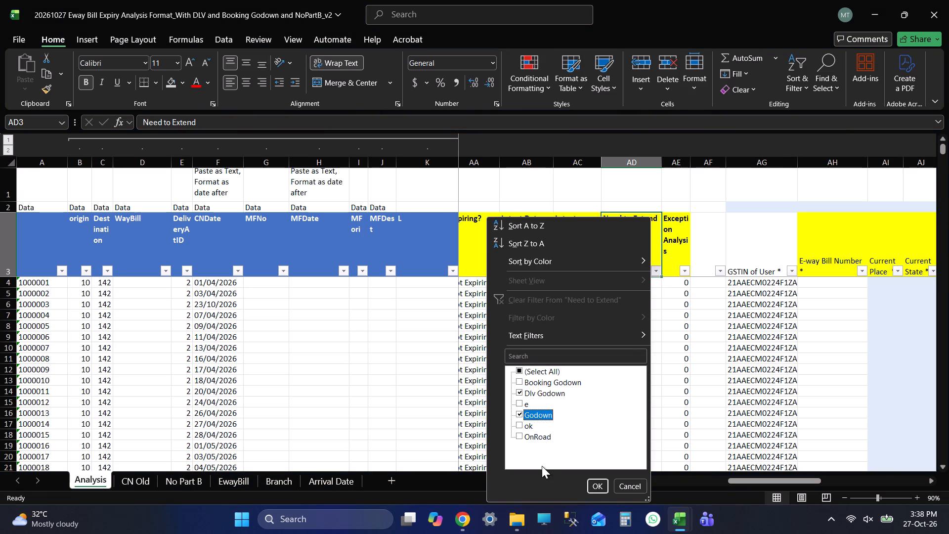
click(549, 485)
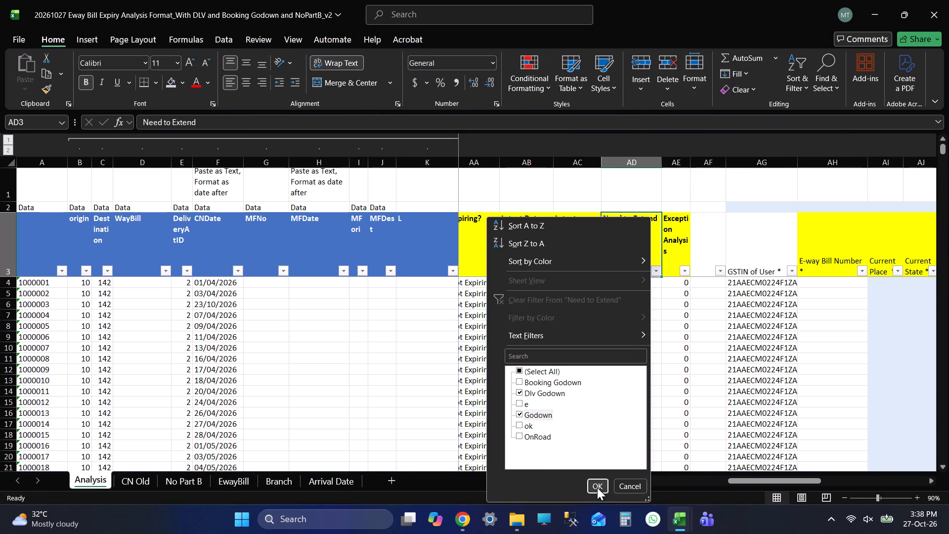
click(597, 488)
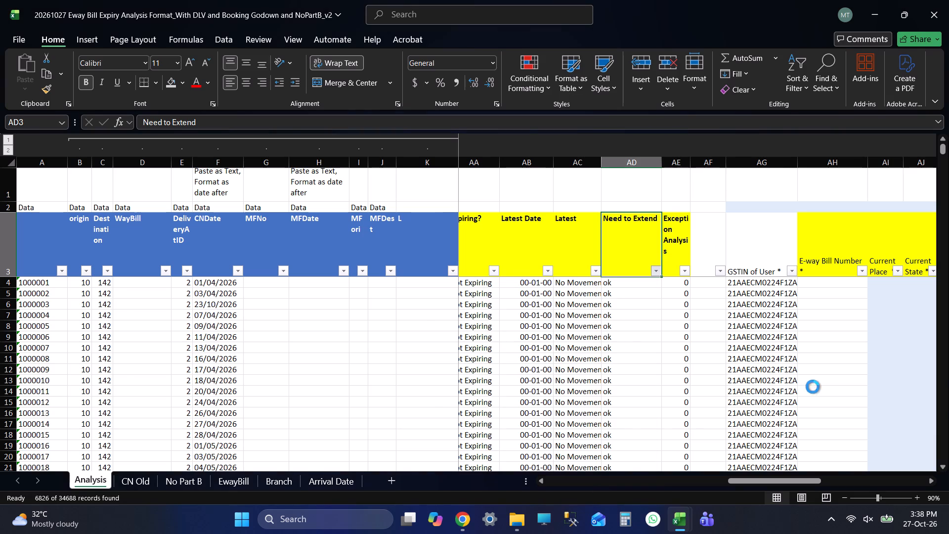